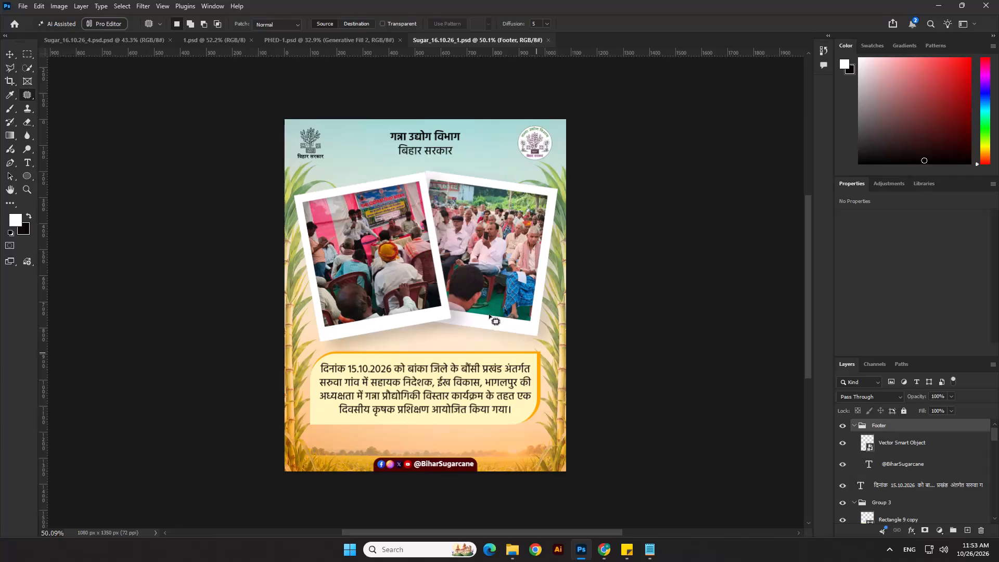
Move the caption with its yellow box above the photos, to Y 230 px, and centre it horizontally on the canvas.
left_click(15, 54)
left_click(62, 173)
scroll(506, 328, "up", 2)
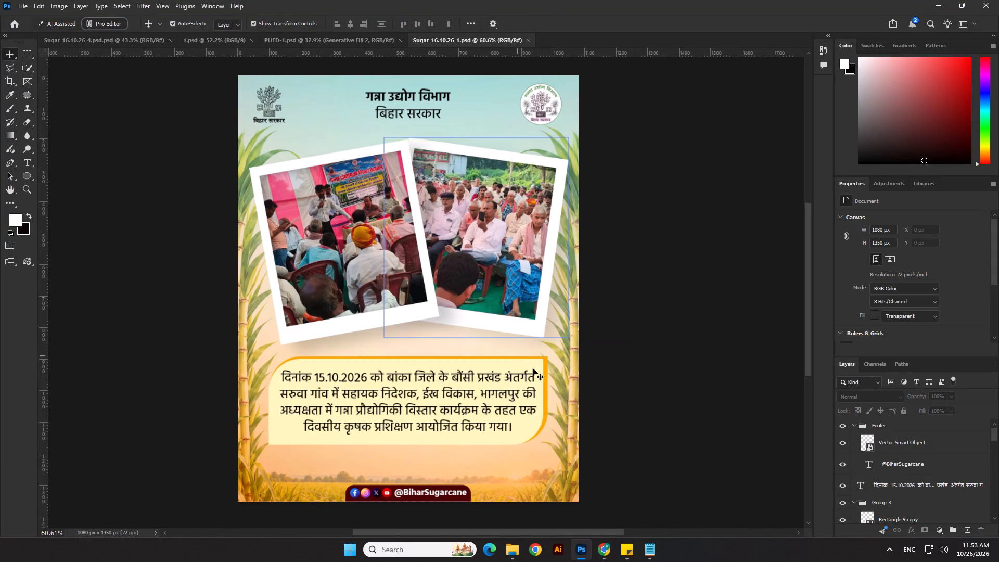
left_click(545, 359)
left_click(520, 366, "shift")
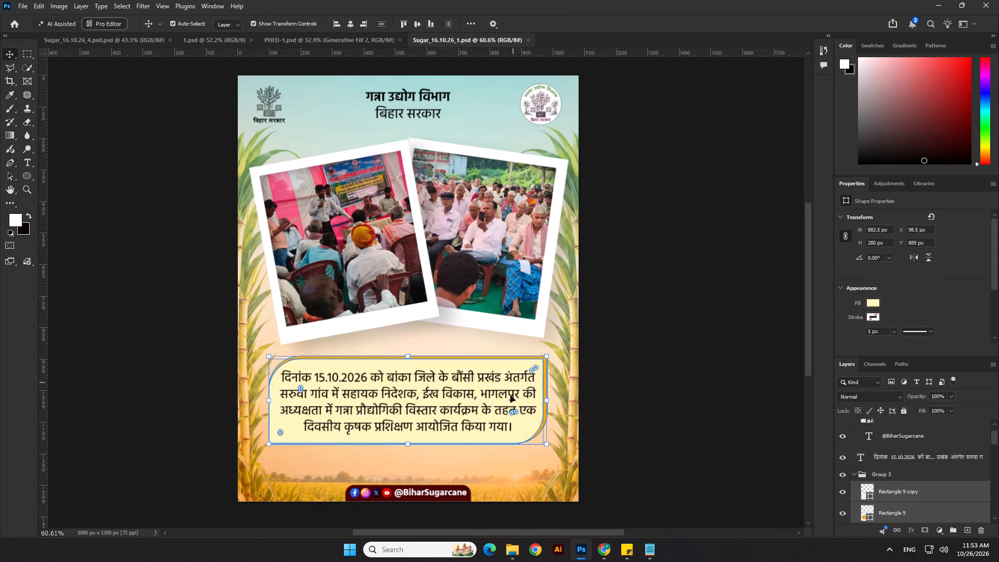
left_click(510, 395, "shift")
left_click_drag(502, 406, 495, 198)
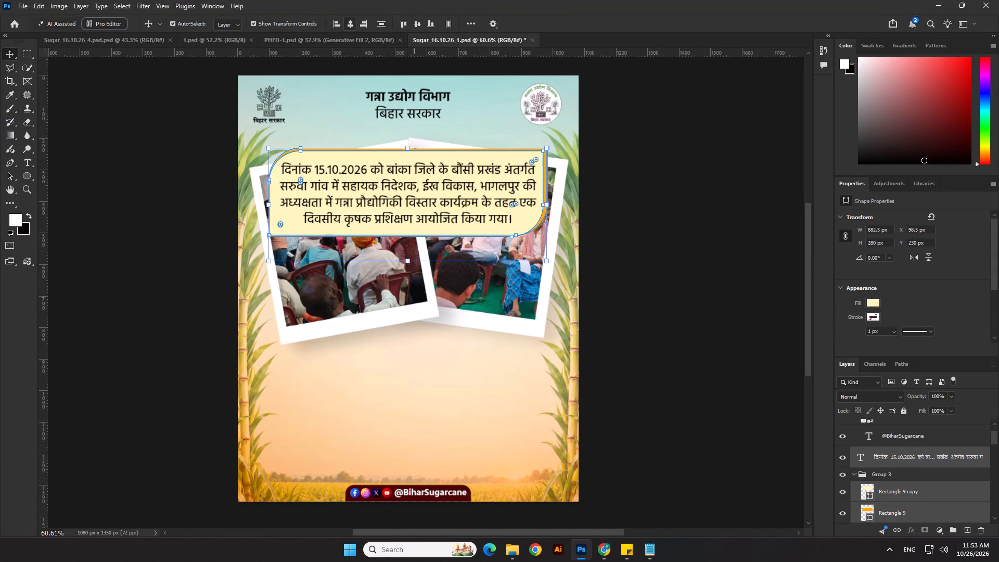
left_click(352, 23)
left_click(647, 235)
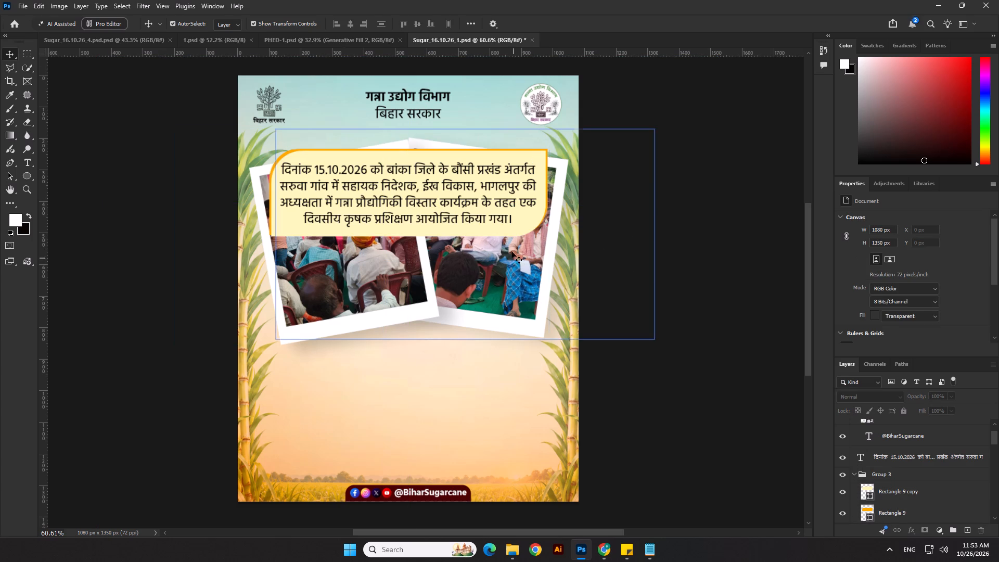
Move the Image group holding both tilted photos down below the caption box, to Y about 854 px.
left_click(472, 275)
left_click(903, 482)
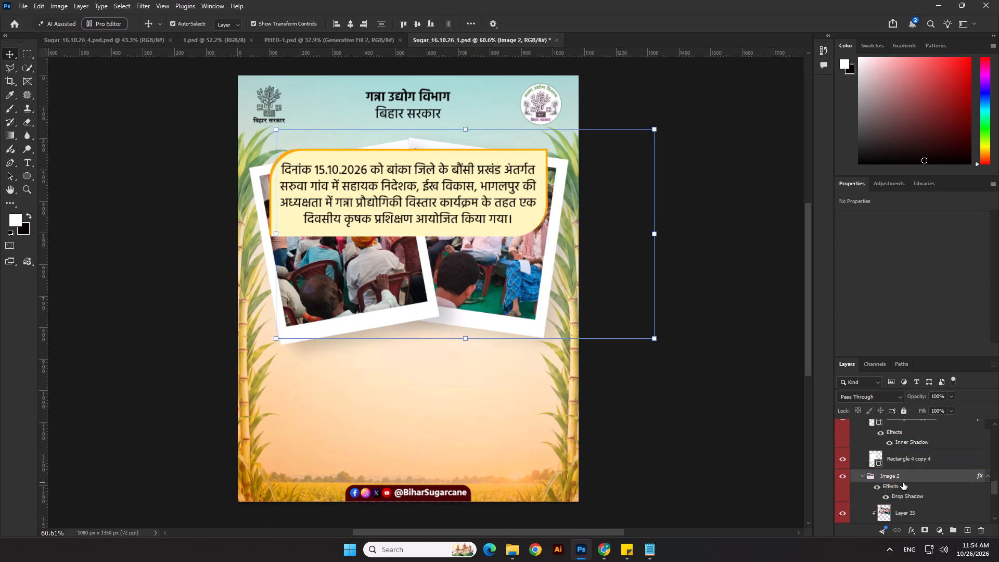
scroll(903, 482, "up", 7)
left_click(892, 439)
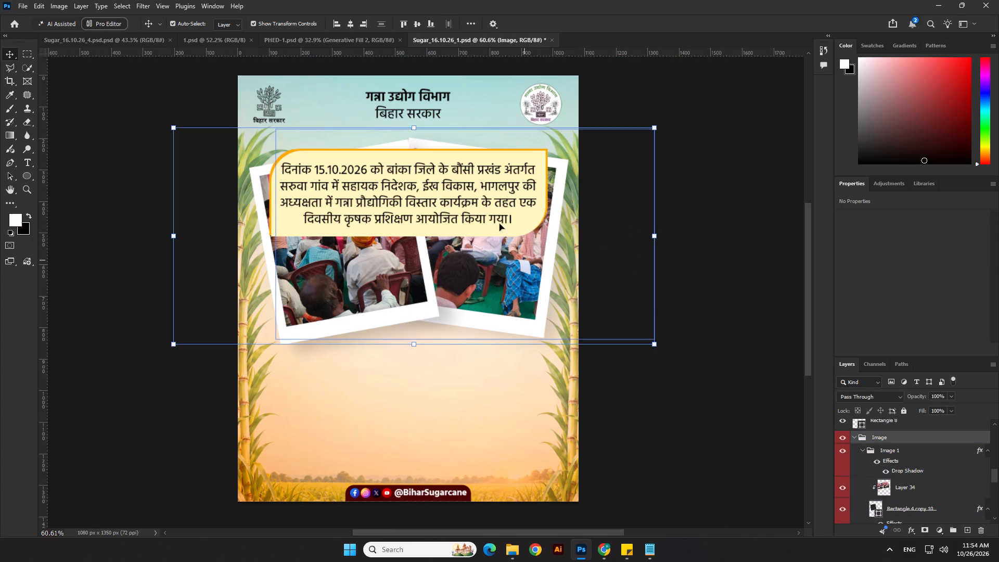
left_click(419, 124)
left_click_drag(425, 140, 428, 232)
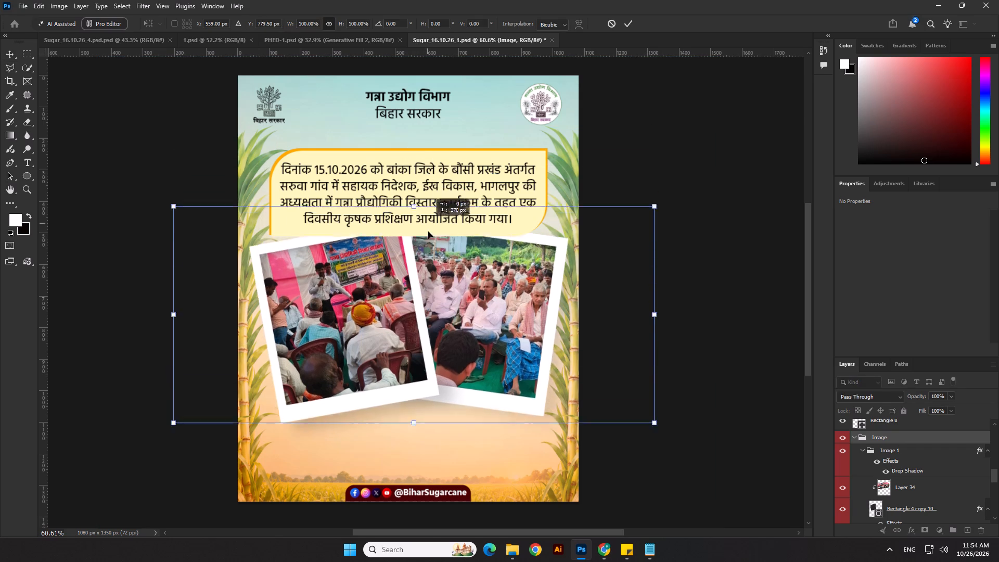
left_click_drag(428, 232, 430, 250)
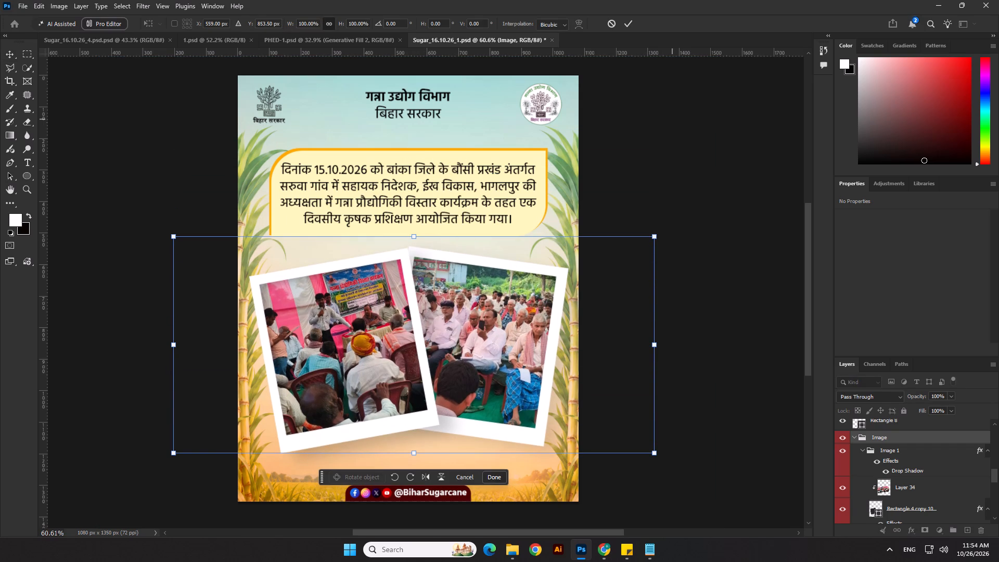
key("Return")
left_click(690, 158)
Lock the background layers Layer 23 and Layer 31.
left_click(572, 157)
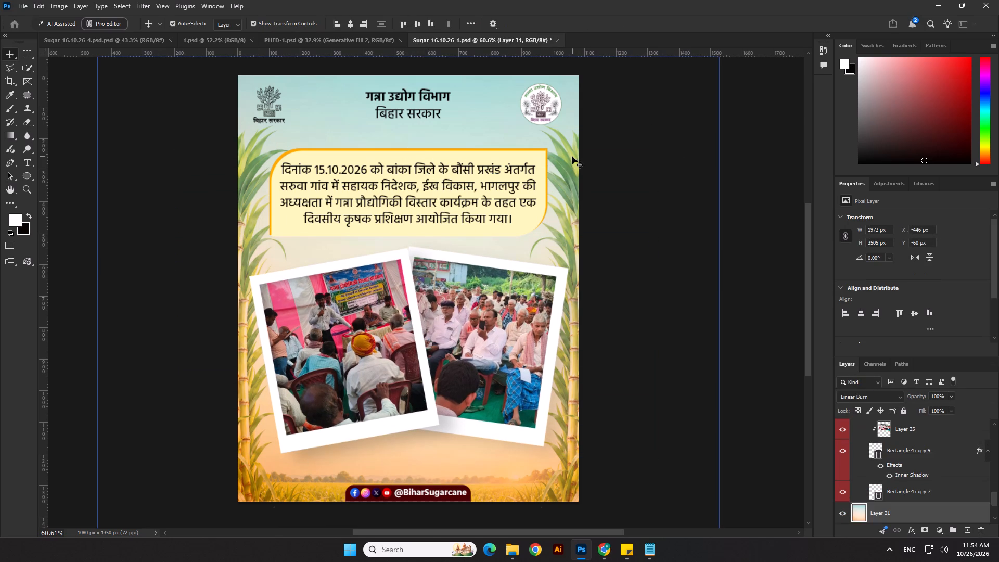
scroll(900, 413, "down", 6)
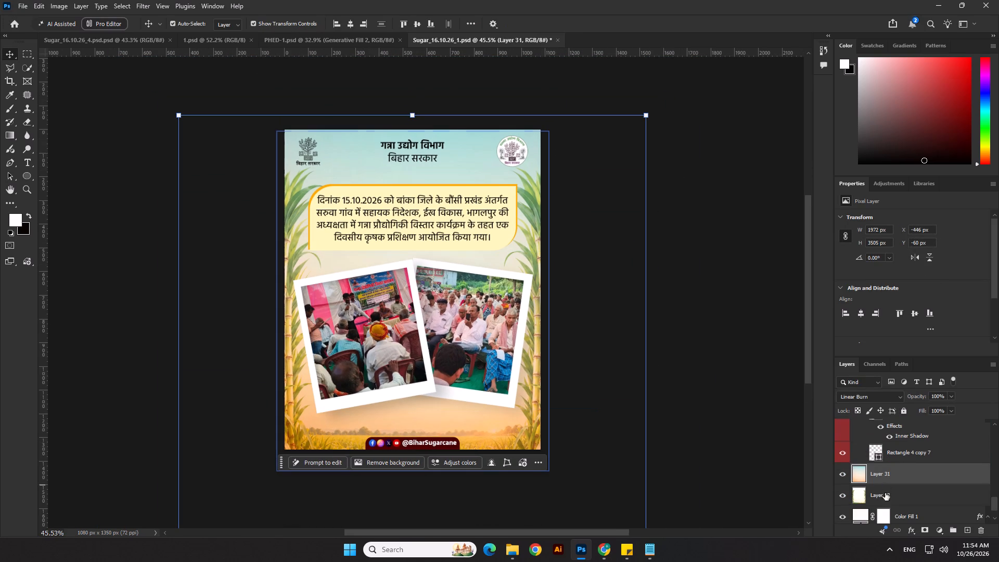
left_click(882, 498)
left_click(901, 411)
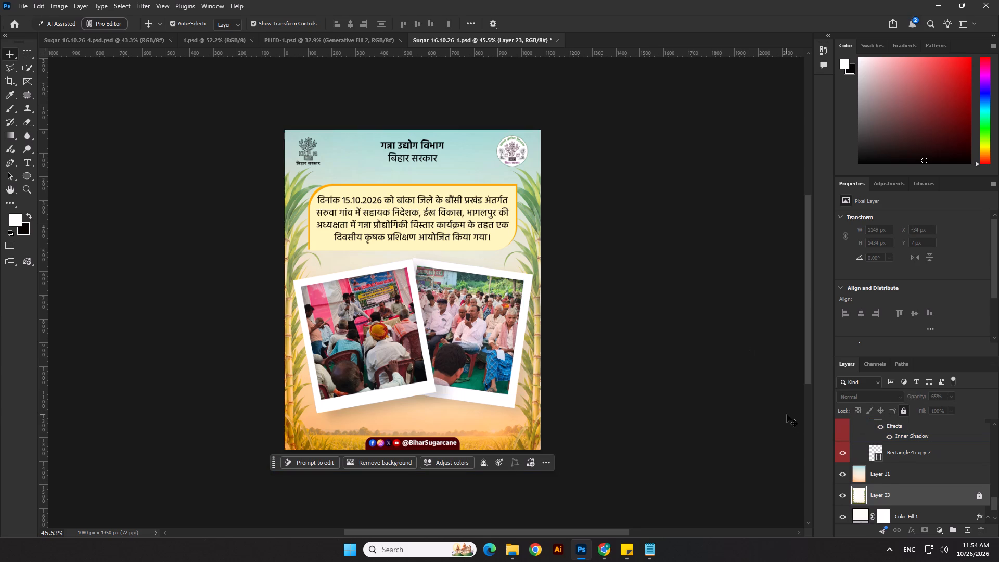
left_click(891, 478)
left_click(908, 411)
Scale the caption text and its box down together to about 94.5%.
left_click_drag(576, 197, 564, 199)
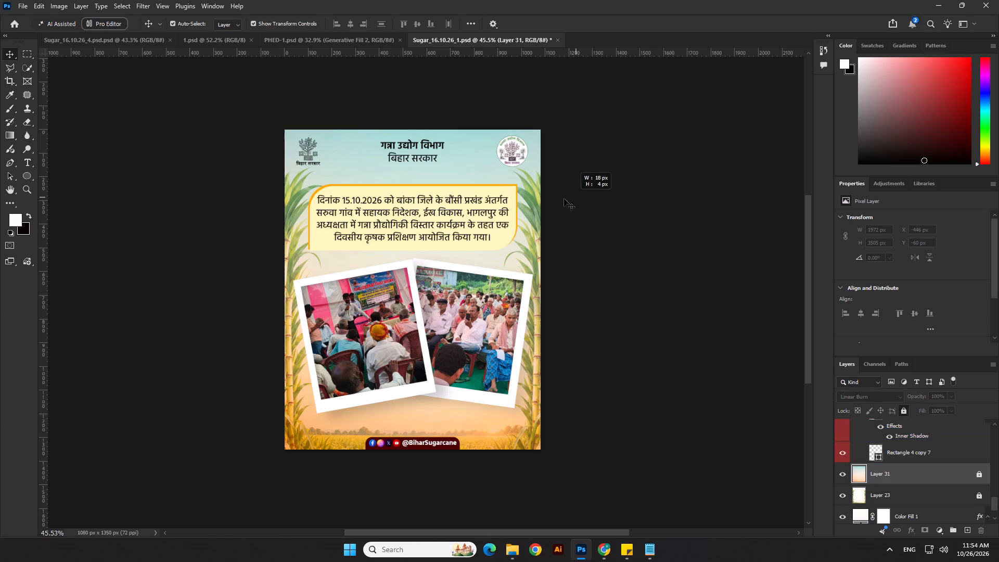
left_click_drag(564, 199, 258, 204)
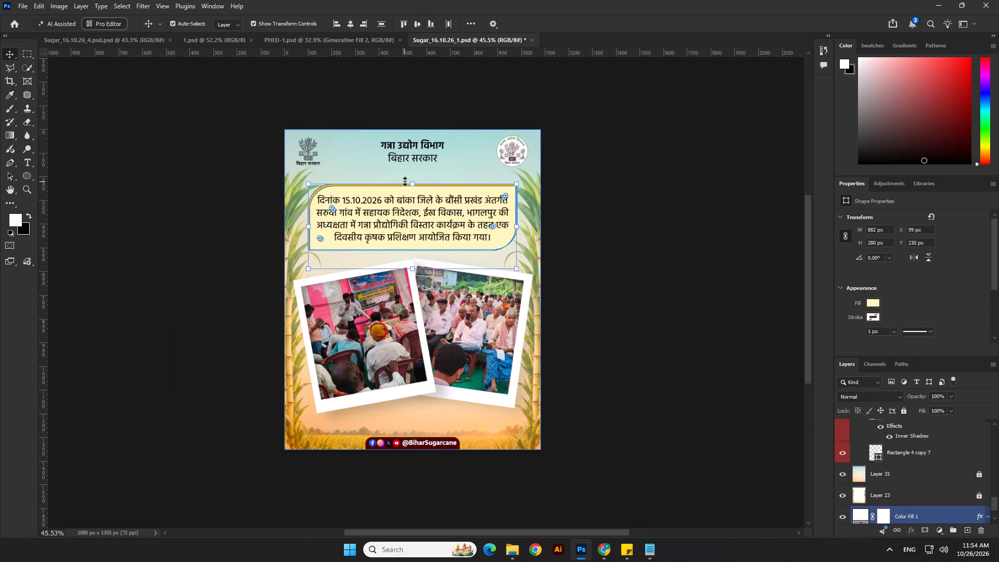
left_click_drag(405, 181, 405, 184)
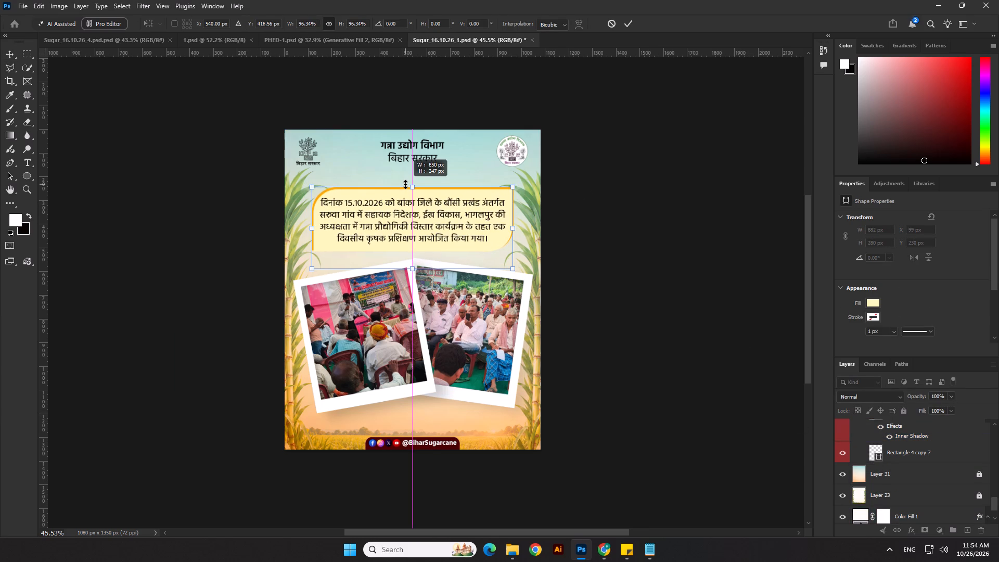
left_click_drag(405, 184, 405, 186)
key("Return")
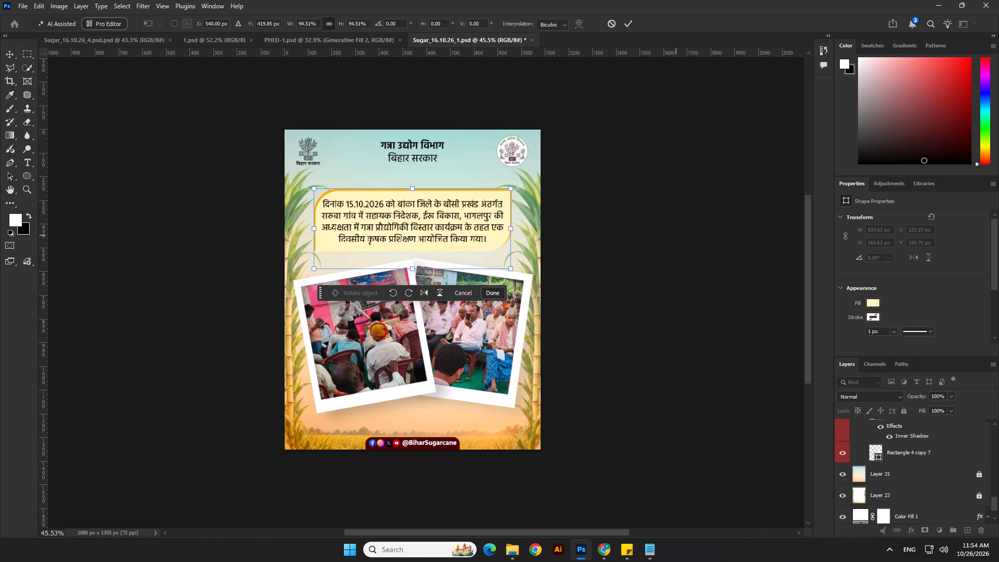
left_click(675, 235)
Delete the yellow and orange rounded rectangles behind the caption text.
left_click(507, 194)
key("Delete")
key("Delete")
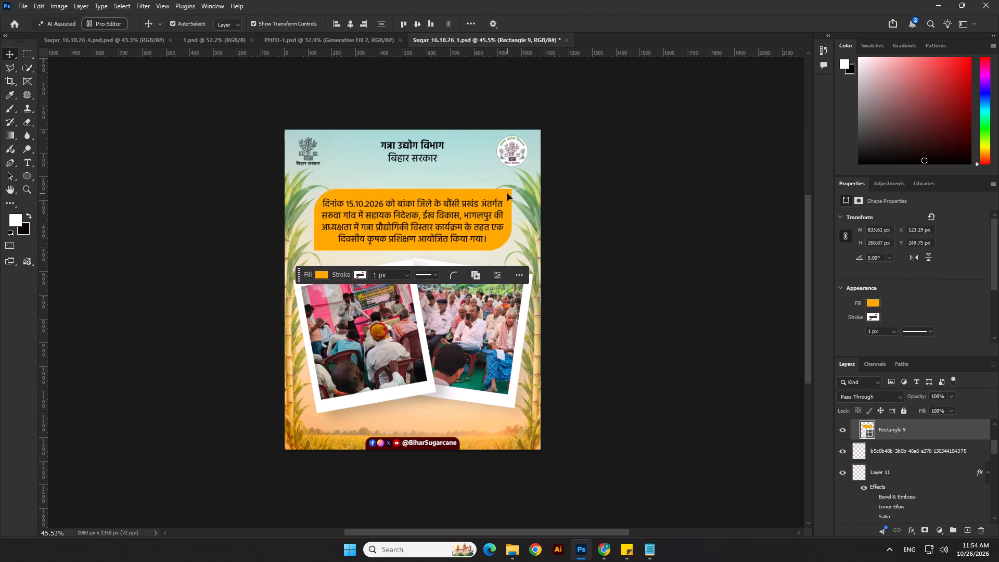
left_click(595, 261)
Draw a rectangle about 811 by 237 px around the caption text with the Rectangle tool.
scroll(416, 207, "up", 3)
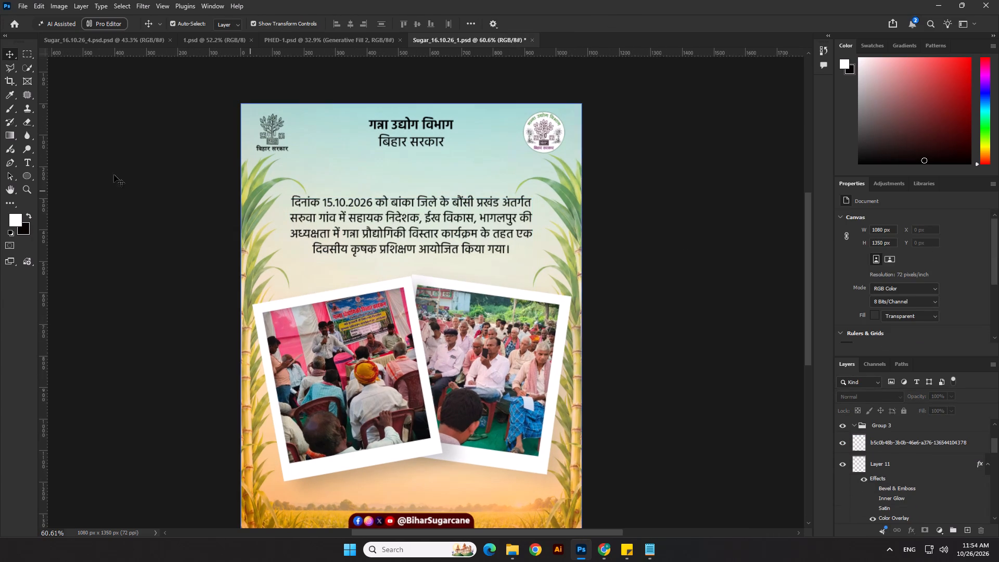
left_click(27, 176)
right_click(25, 173)
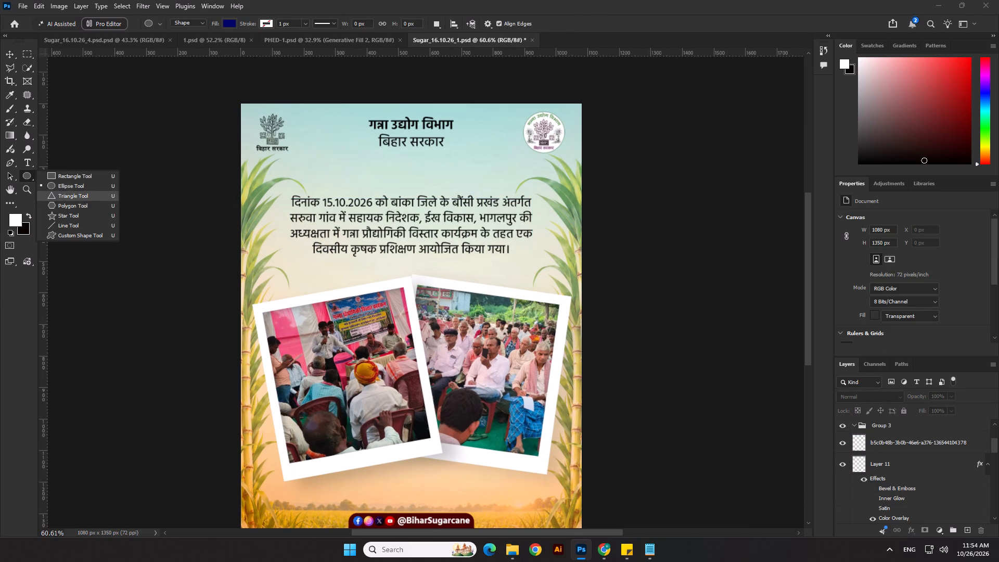
left_click(63, 177)
scroll(366, 225, "up", 2)
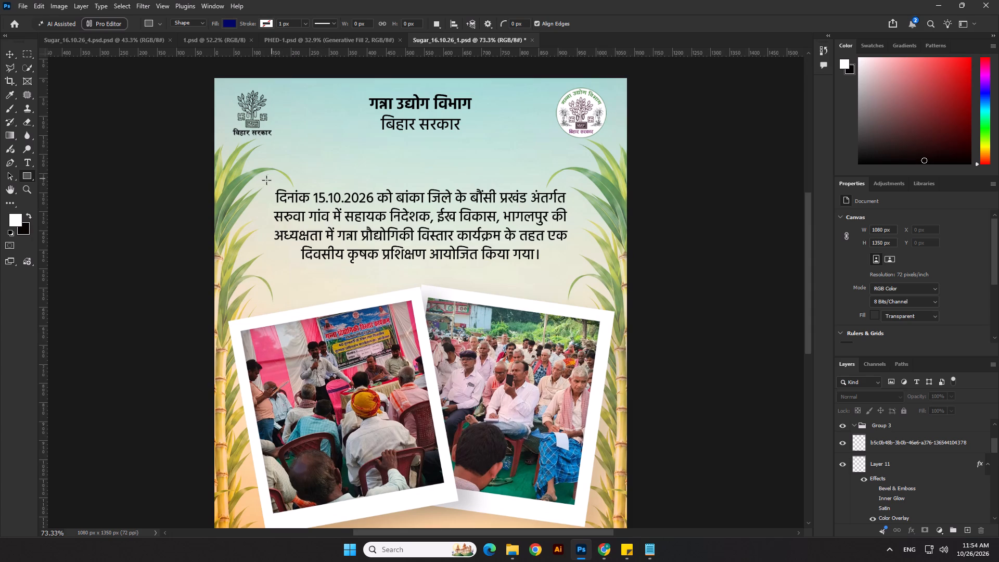
left_click_drag(264, 181, 568, 273)
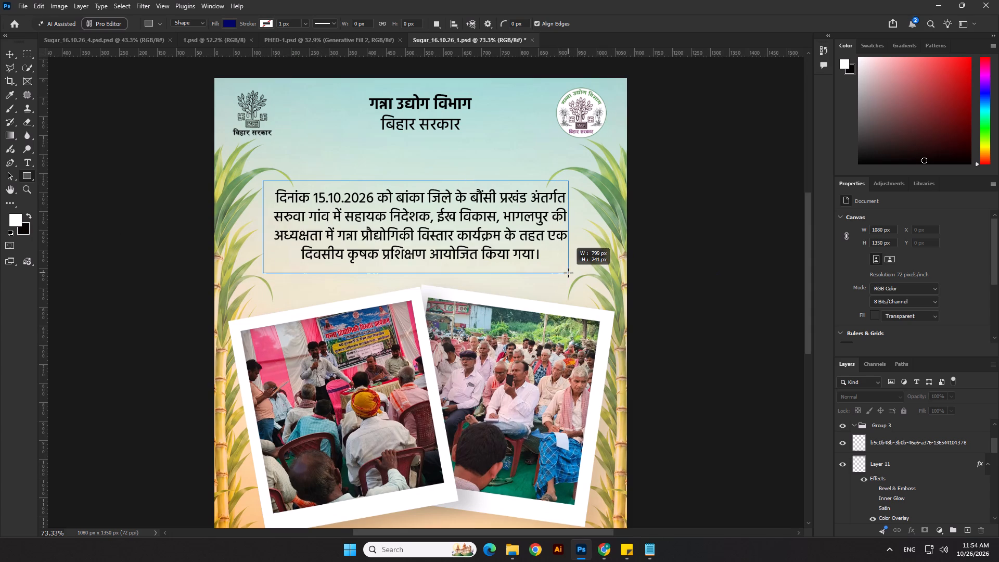
left_click_drag(568, 273, 573, 271)
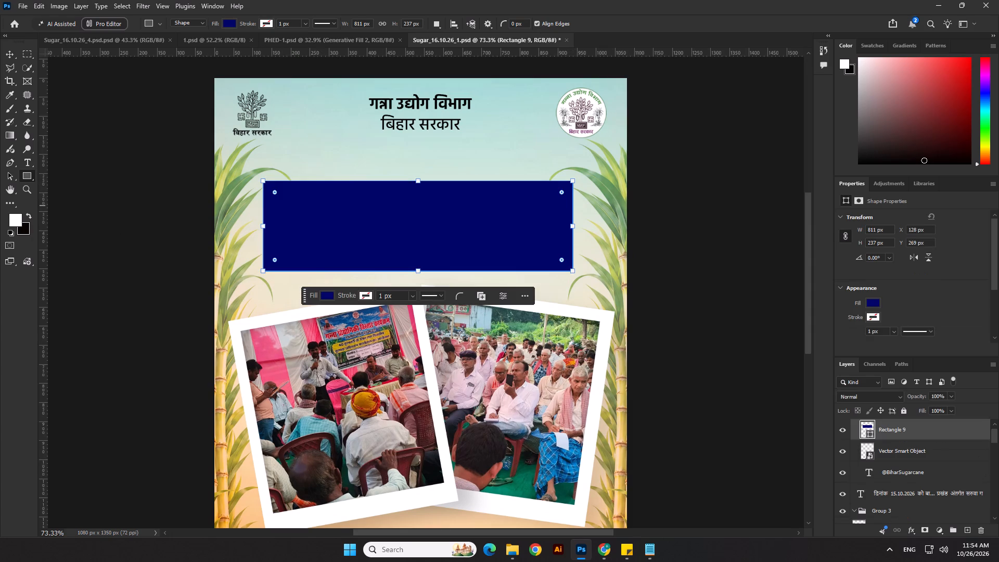
Give the new rectangle no fill and a black dashed stroke.
scroll(934, 259, "down", 4)
scroll(874, 275, "down", 1)
left_click(874, 277)
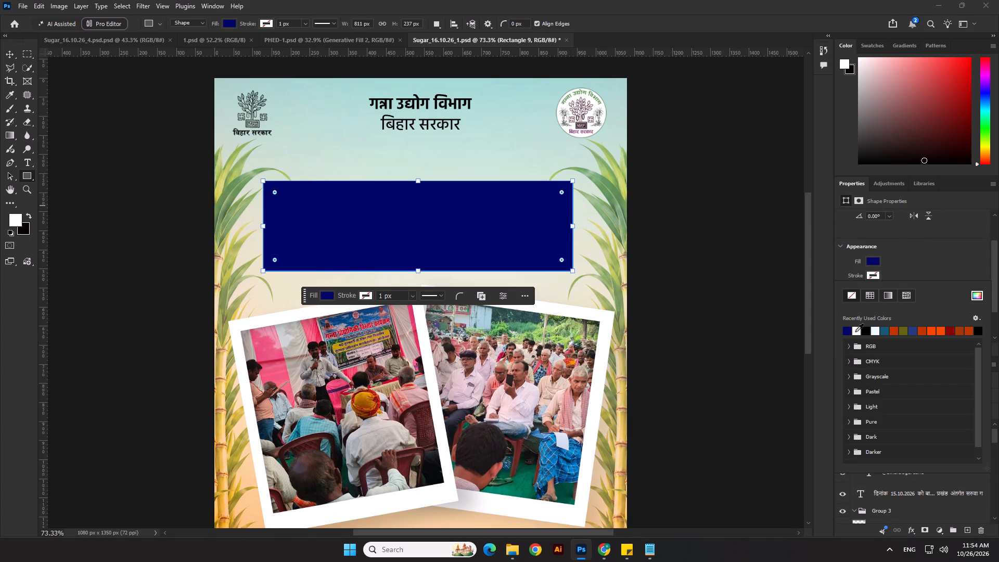
left_click(865, 329)
left_click(871, 259)
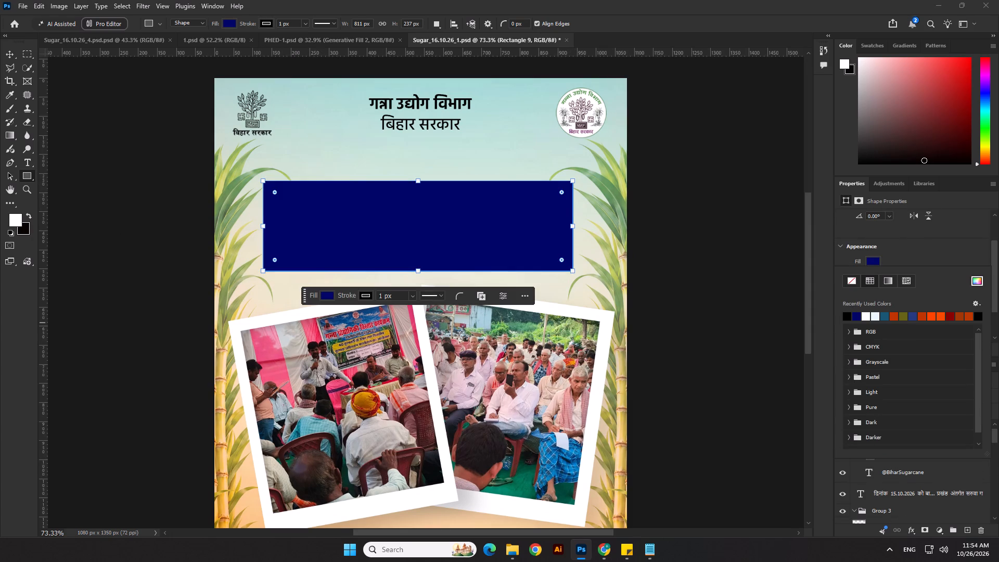
left_click(853, 286)
scroll(914, 250, "down", 5)
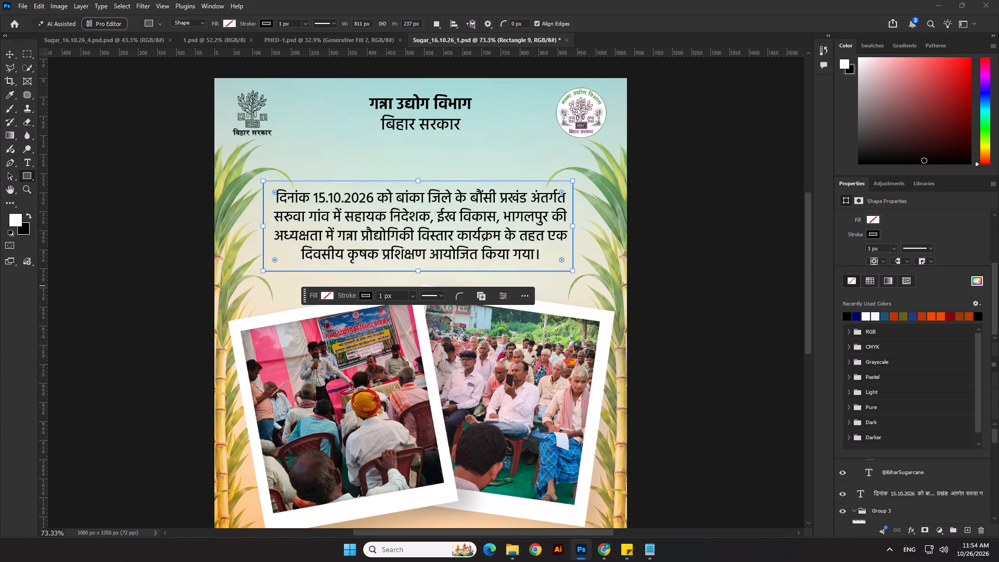
left_click(910, 251)
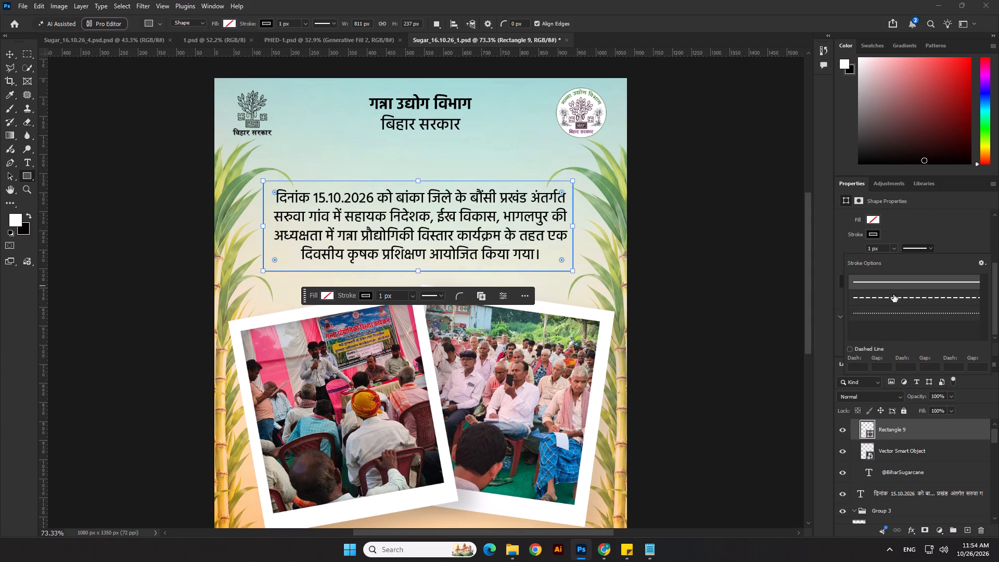
left_click(893, 295)
left_click(896, 228)
Set the radius of all four rectangle corners to 20 px.
left_click_drag(885, 277, 824, 269)
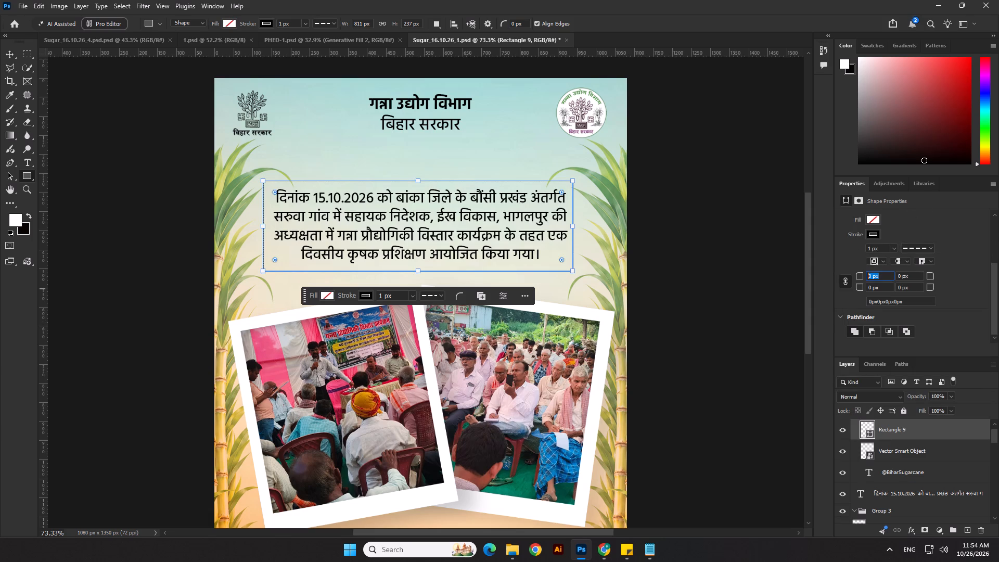
key("2")
key("0")
key("Return")
Centre the dashed rectangle horizontally on the canvas.
left_click(9, 52)
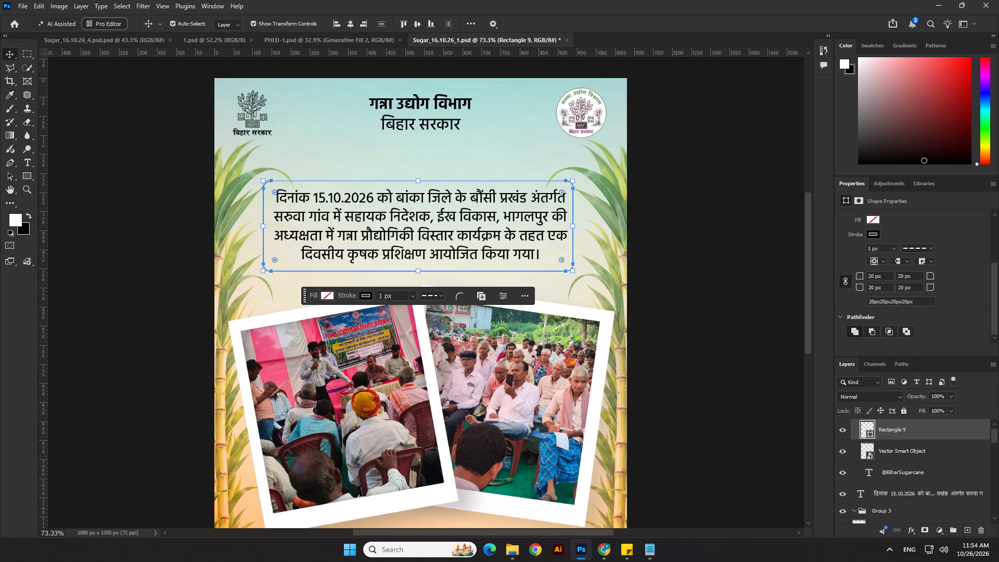
left_click(349, 23)
left_click(700, 275)
scroll(686, 288, "down", 4)
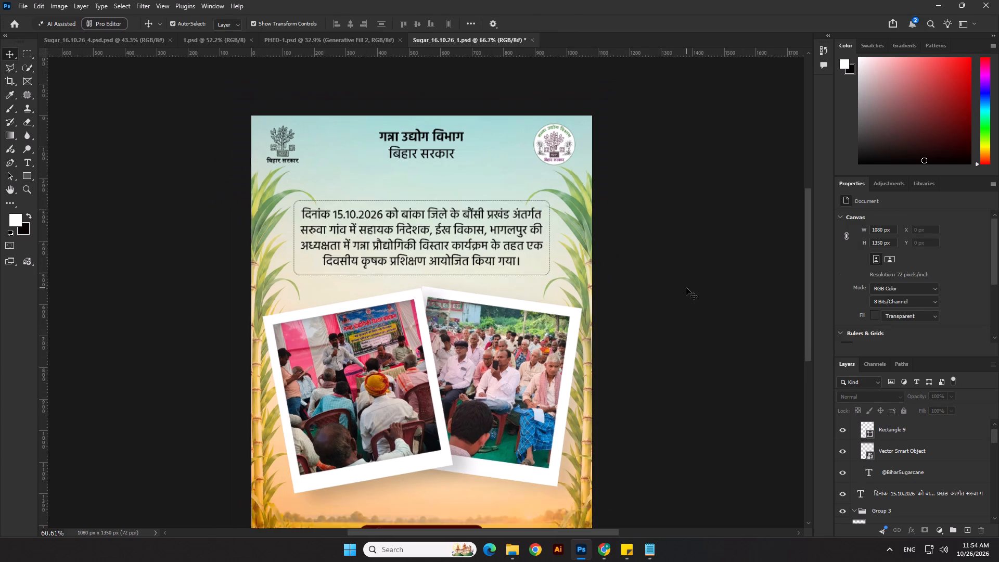
scroll(383, 282, "up", 1)
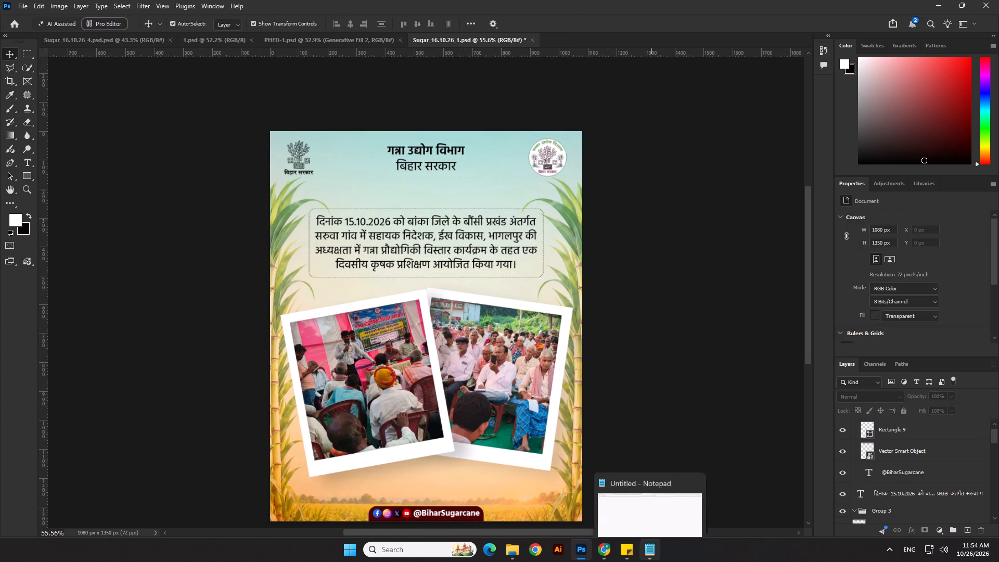
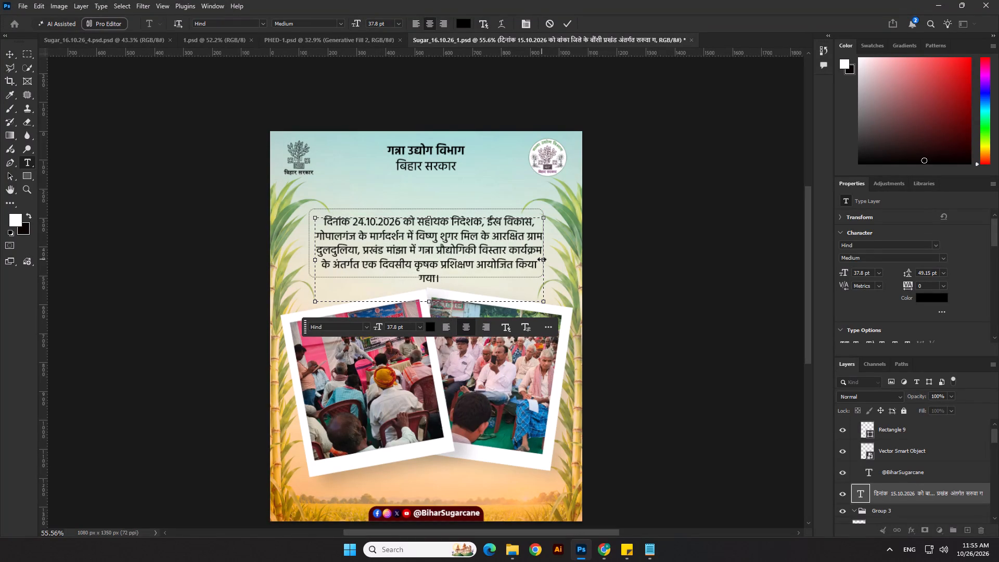
Set the font size of the entire caption text to 36.5 pt.
key("ctrl+a")
left_click_drag(864, 272, 861, 273)
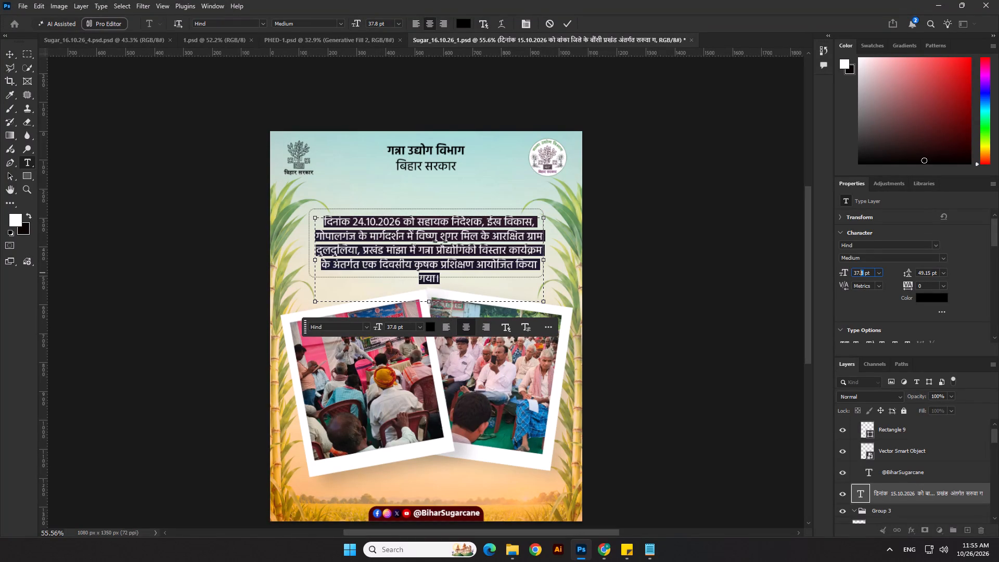
left_click_drag(861, 273, 859, 273)
key("BackSpace")
key("Return")
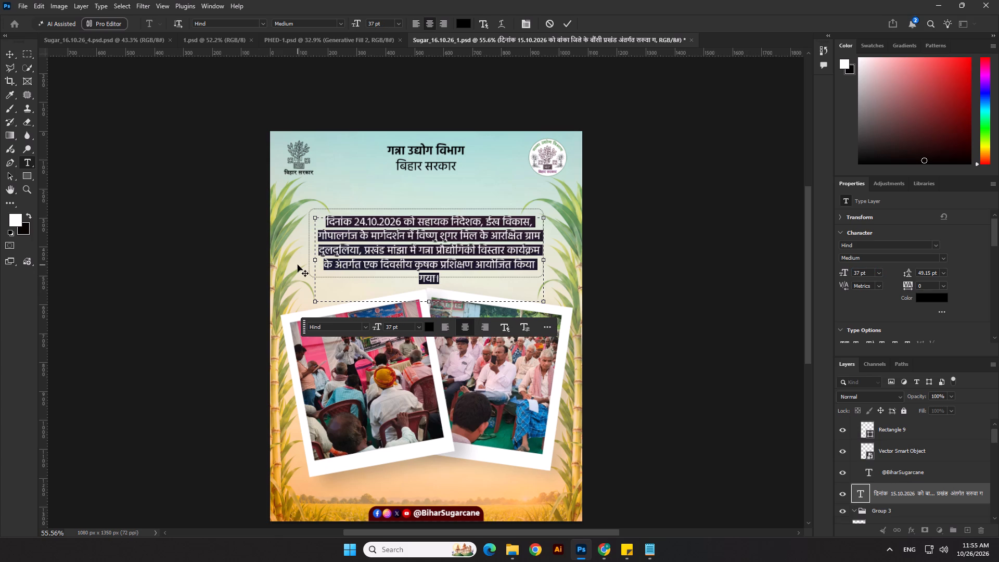
left_click(857, 275)
type("6.")
key("5")
key("Return")
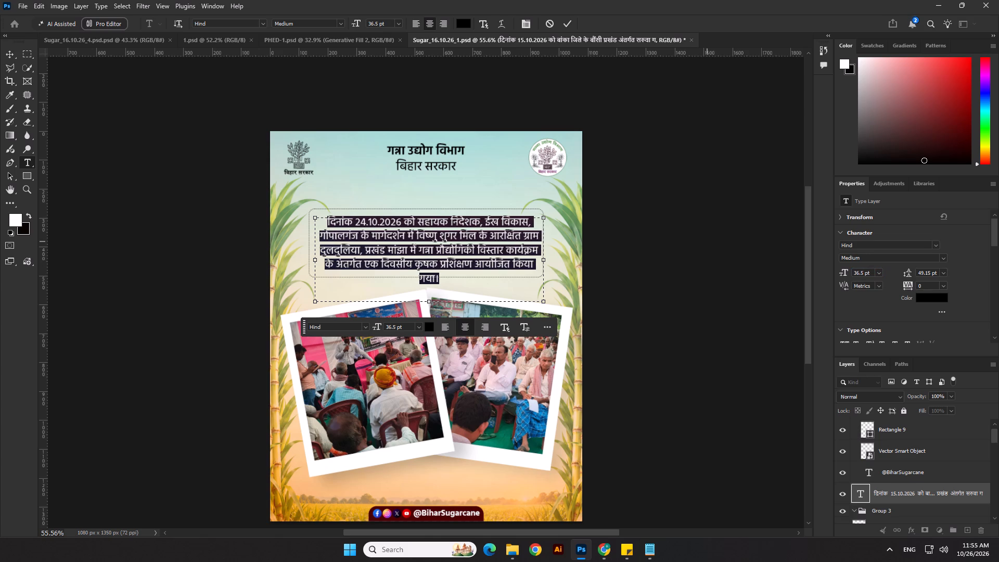
Widen the caption's text box slightly so the text fits on four lines, and centre it horizontally on the canvas.
scroll(330, 276, "up", 2)
left_click_drag(312, 256, 307, 256)
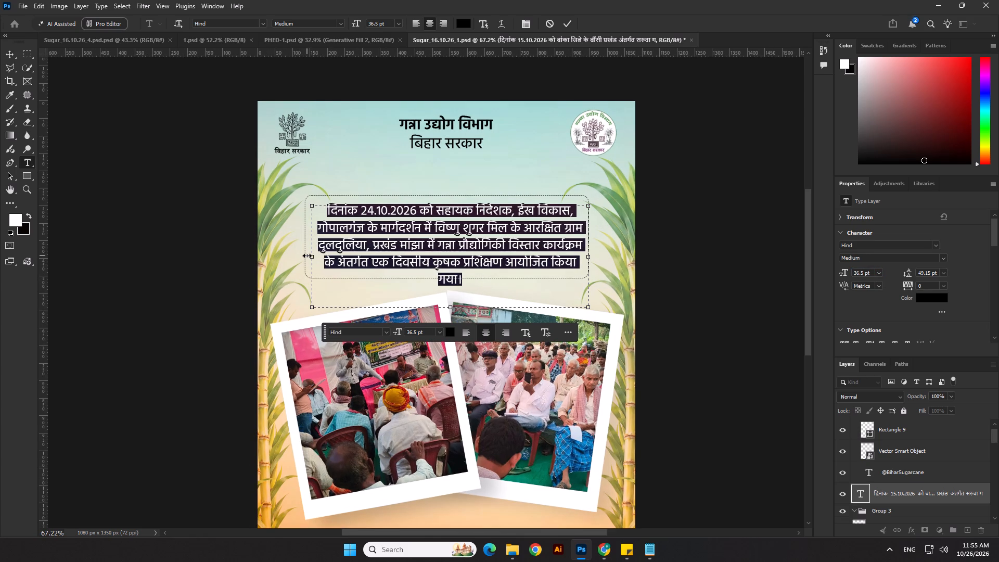
left_click_drag(307, 256, 305, 256)
left_click(312, 254)
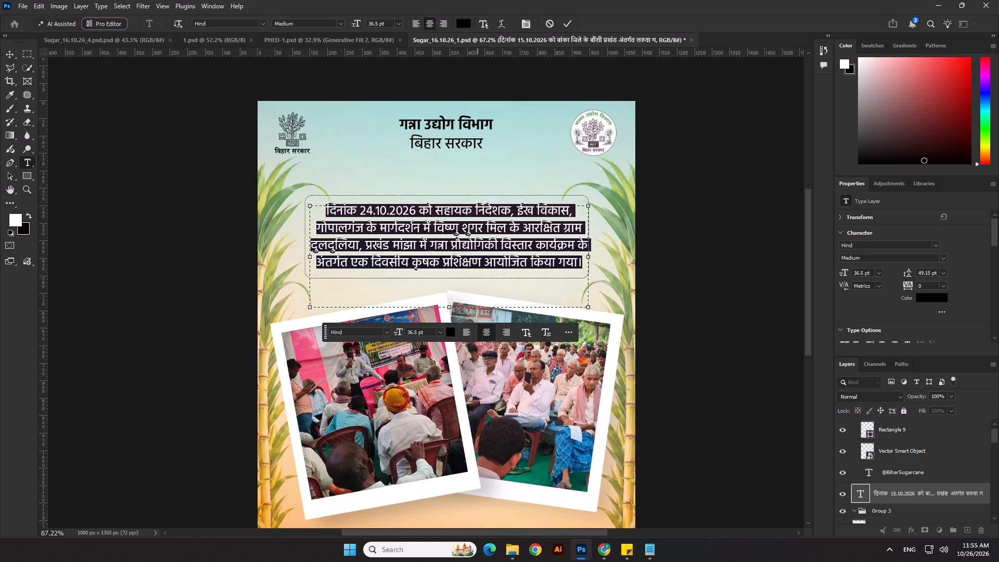
left_click(571, 19)
left_click(351, 25)
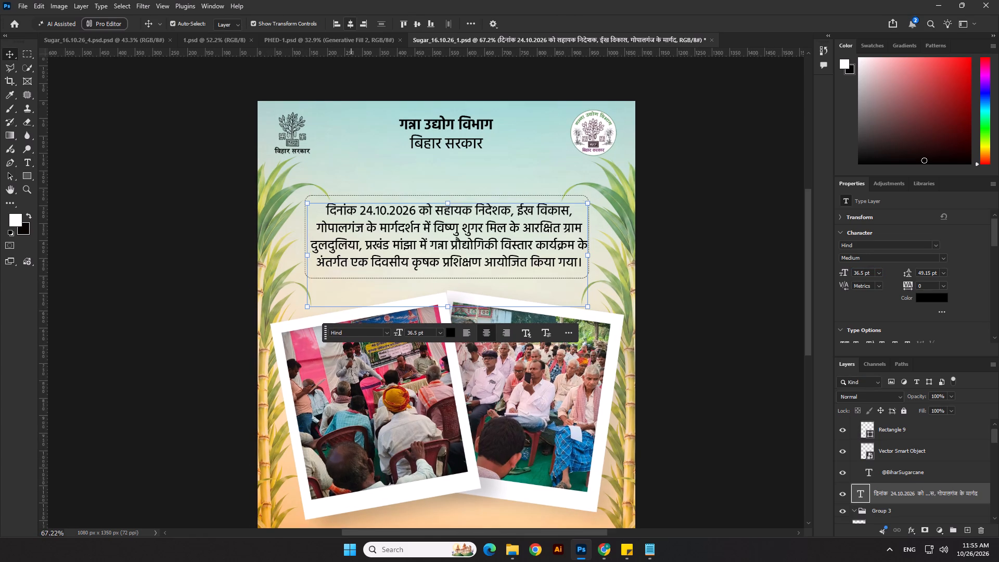
Widen the dashed rounded rectangle to about 825 px and centre it horizontally on the canvas.
left_click(741, 271)
scroll(589, 253, "up", 9)
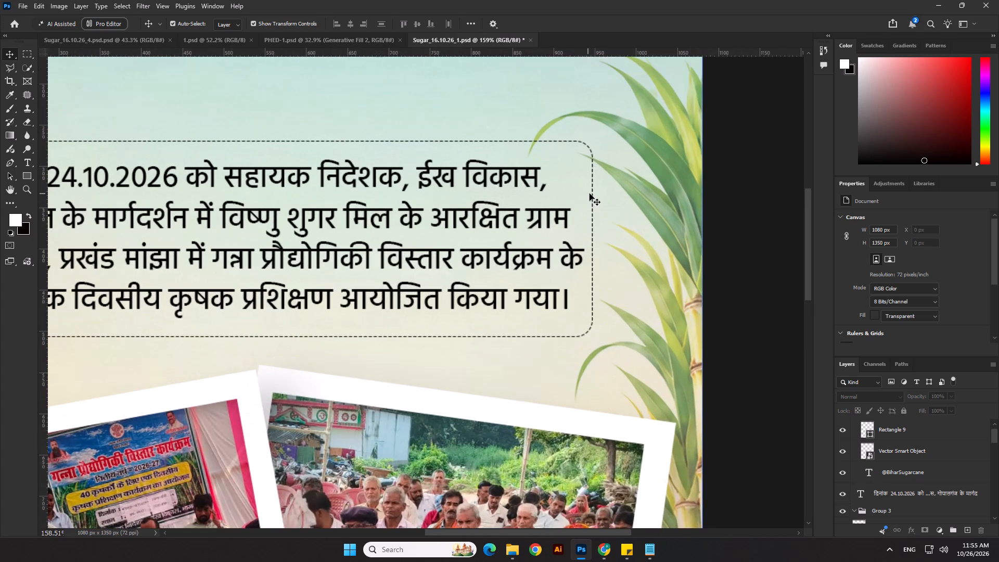
left_click(592, 195)
left_click_drag(597, 242, 600, 241, "shift")
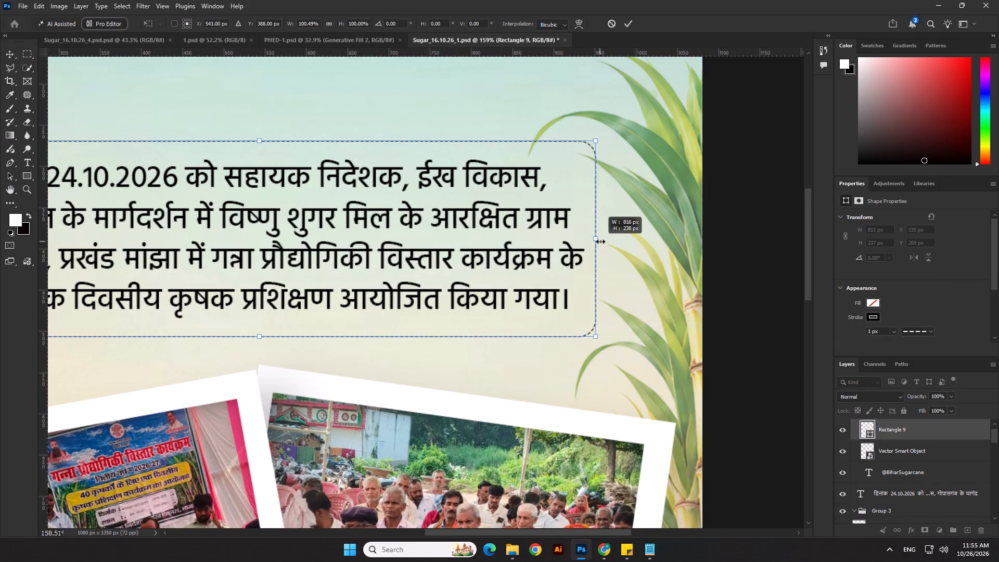
left_click_drag(600, 241, 607, 240, "shift")
scroll(608, 239, "down", 4)
key("Return")
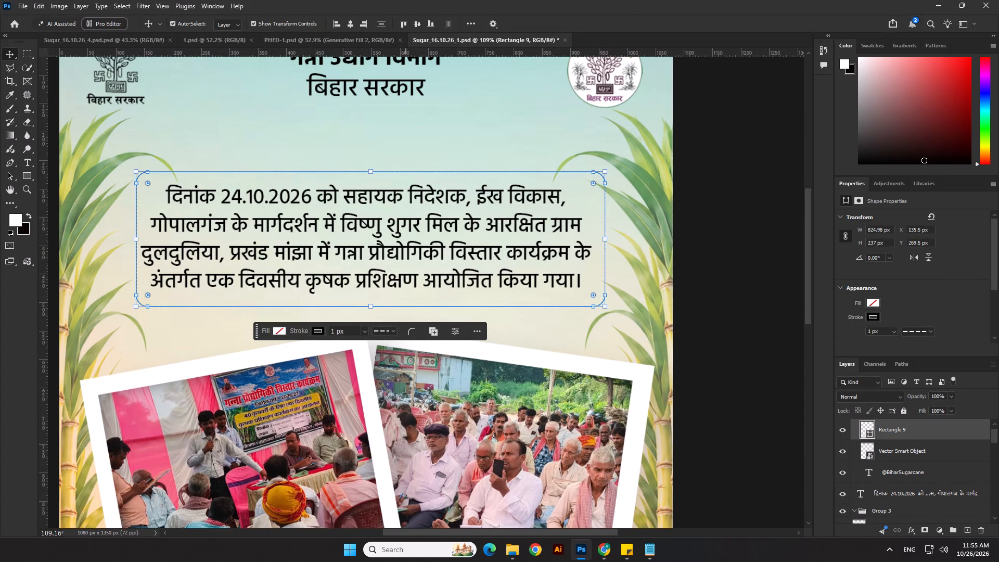
left_click(350, 23)
Centre the caption text horizontally on the canvas again.
left_click(406, 232)
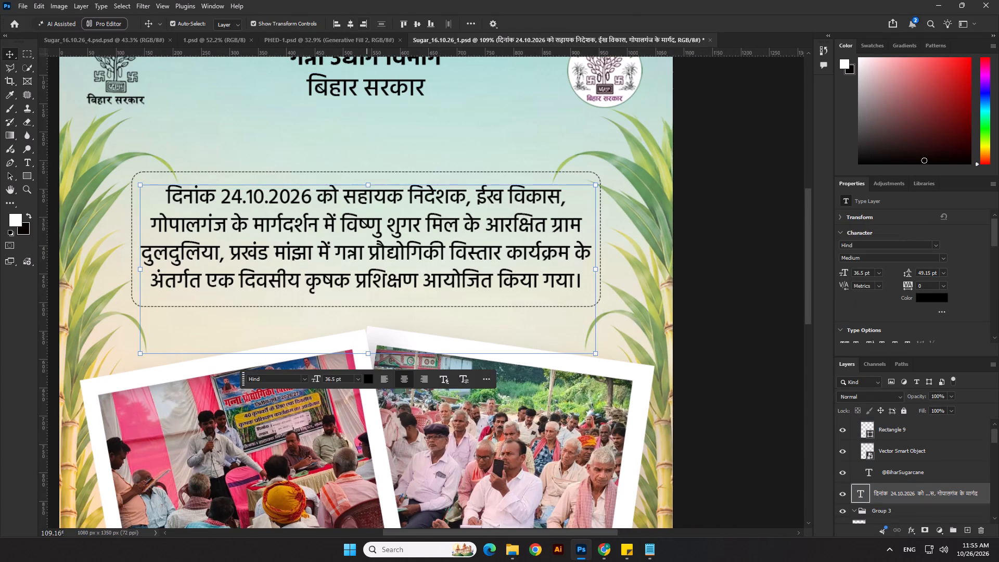
left_click(351, 25)
scroll(658, 227, "down", 3)
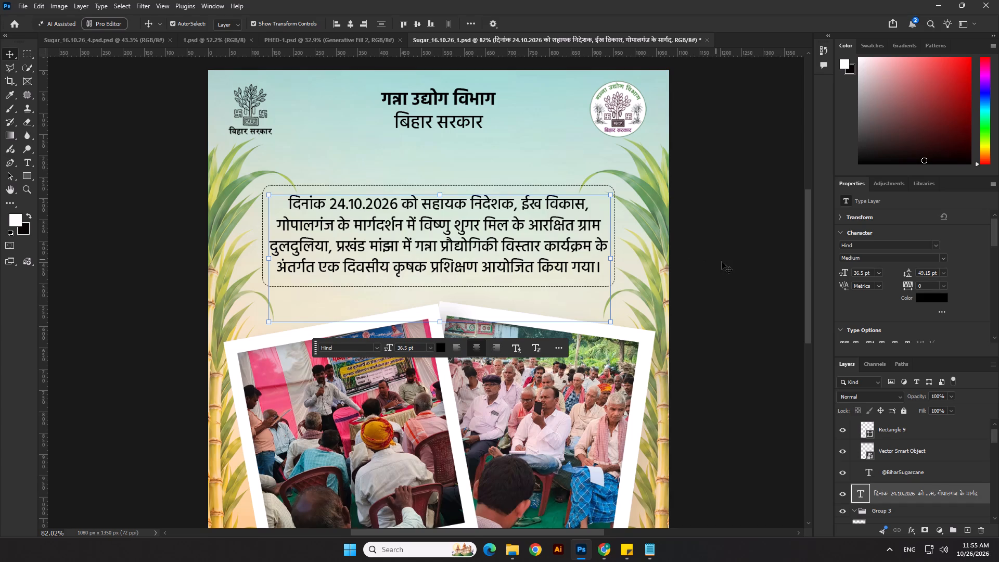
left_click(723, 264)
Set the caption's line spacing to 51 pt and nudge the text vertically inside the dashed frame.
left_click(506, 257)
left_click_drag(931, 273, 872, 279)
key("5")
key("1")
key("Return")
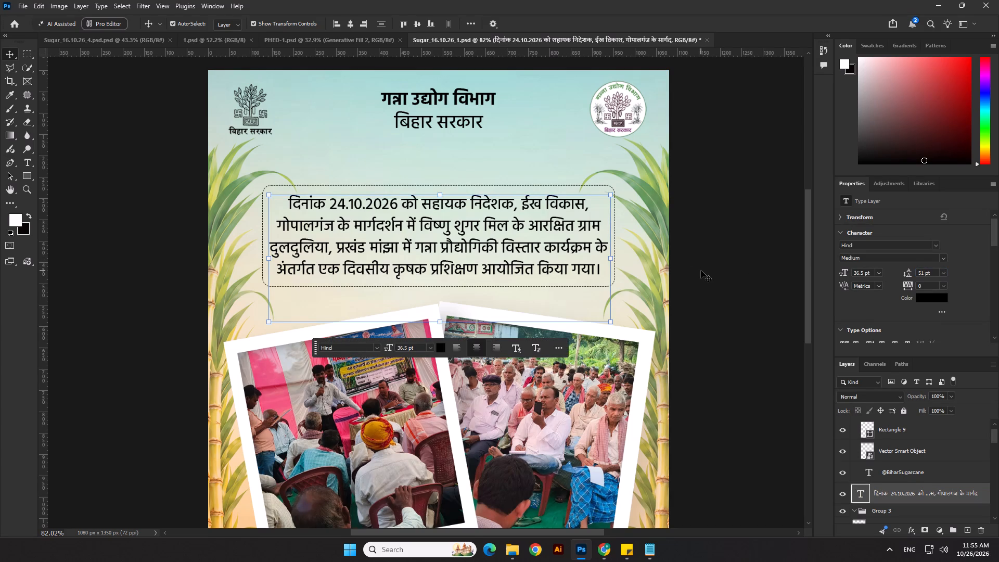
key("Up")
key("Down")
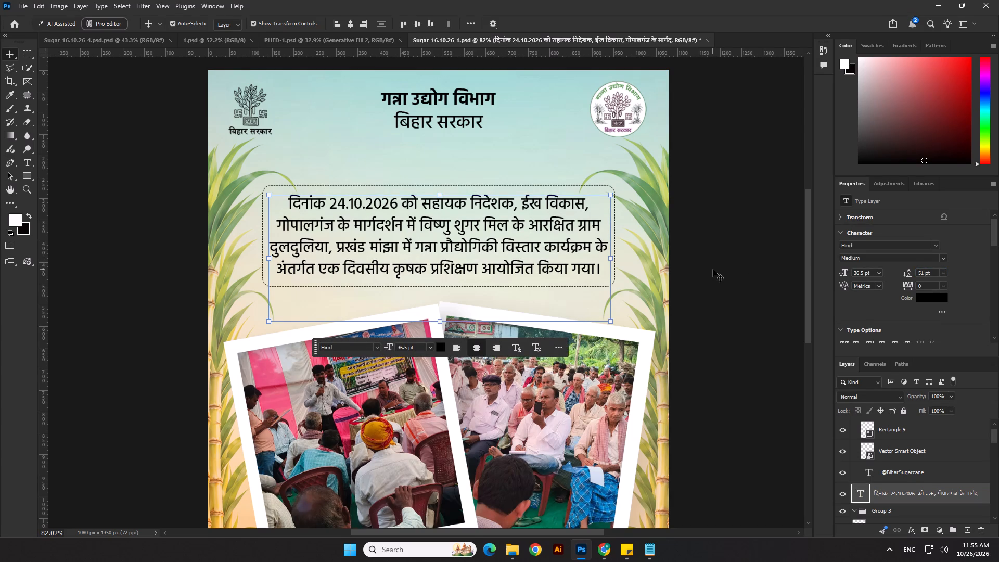
left_click(713, 270)
left_click(713, 270)
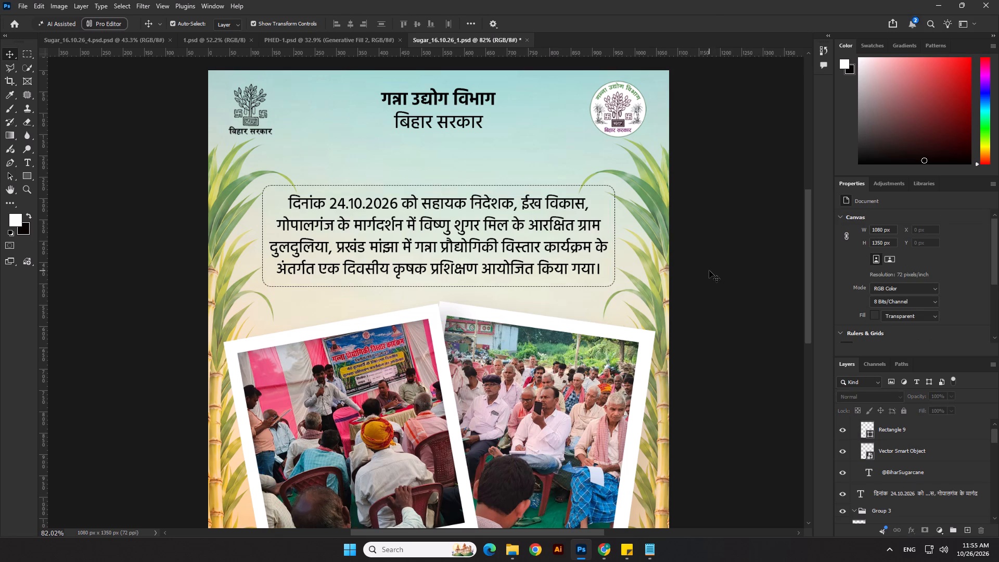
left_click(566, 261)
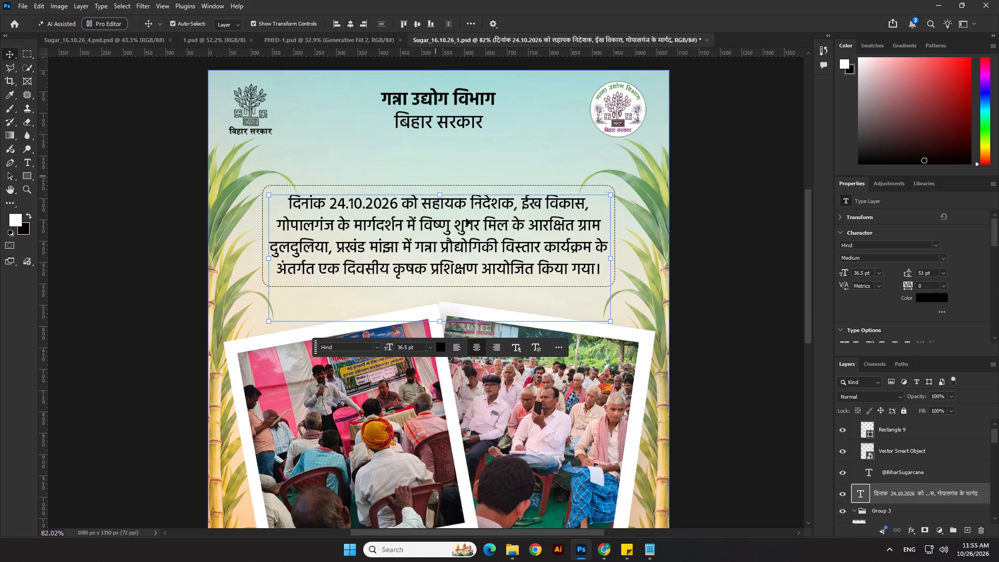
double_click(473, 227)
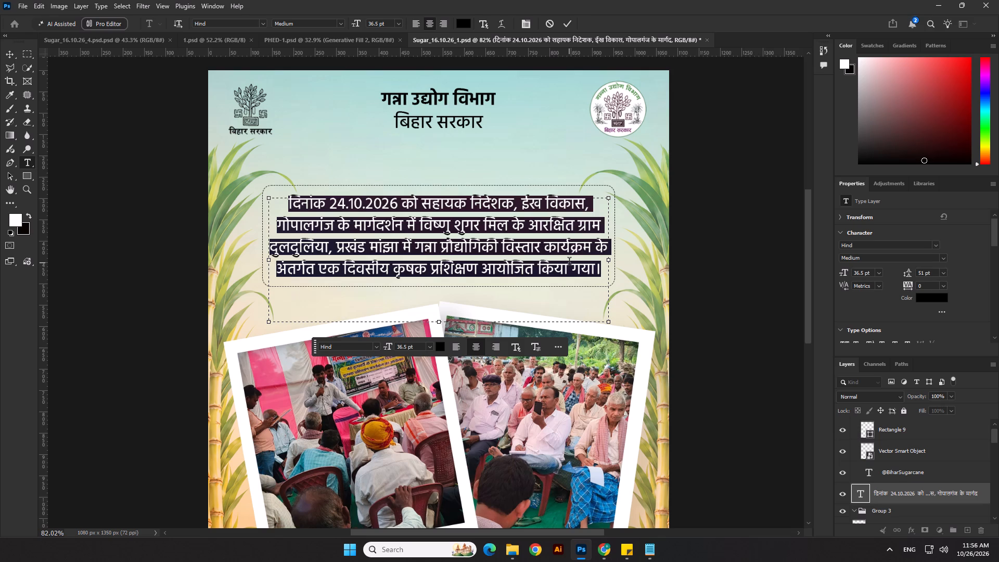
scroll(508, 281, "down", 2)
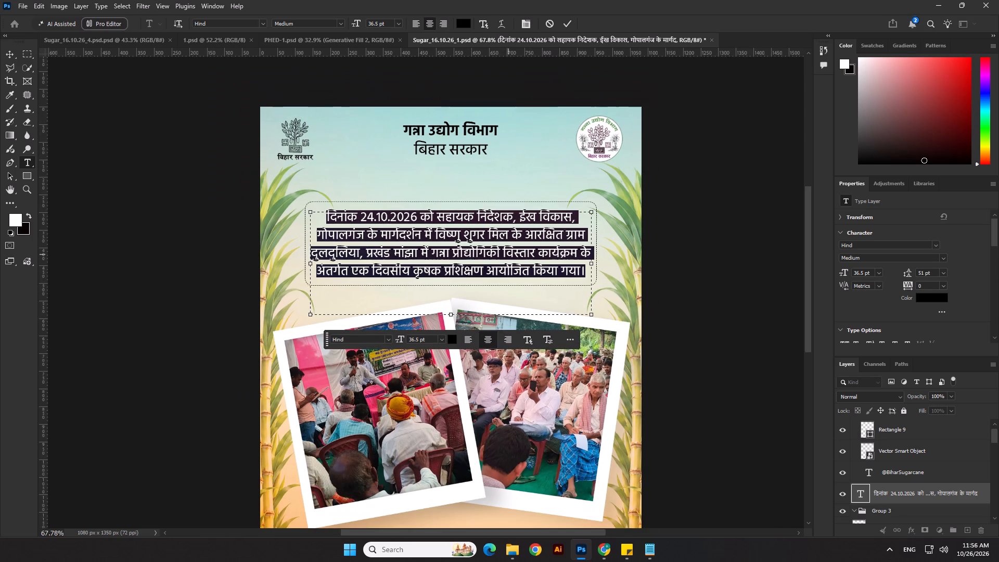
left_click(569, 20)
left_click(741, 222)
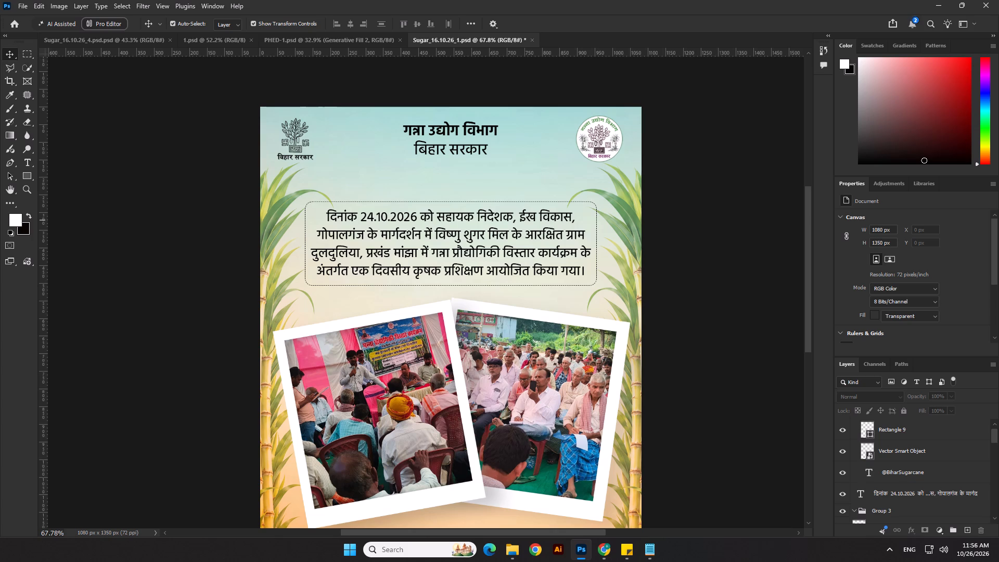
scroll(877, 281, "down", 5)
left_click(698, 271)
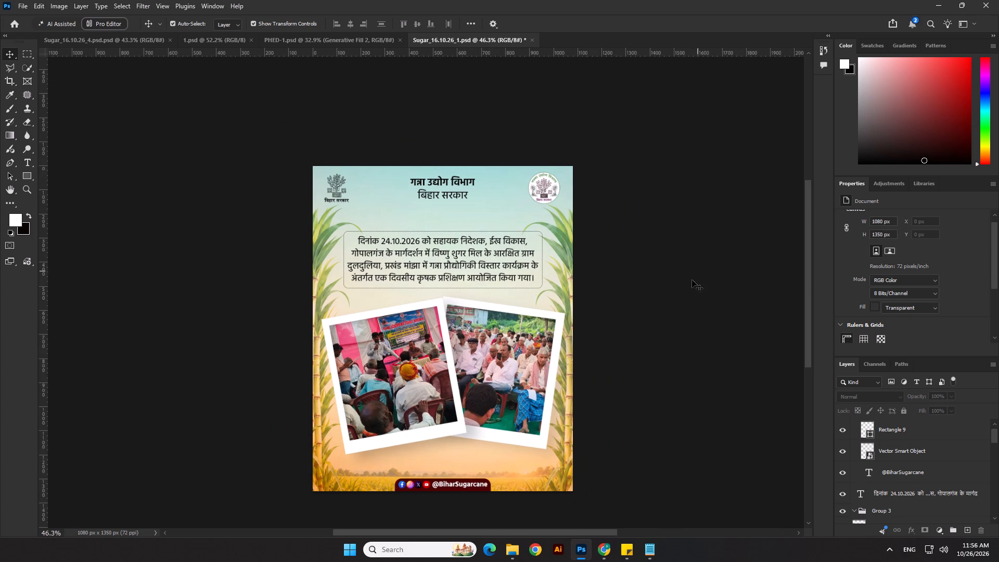
Unlock Layer 31, the blue-to-orange gradient background layer.
left_click(490, 214)
scroll(956, 493, "down", 6)
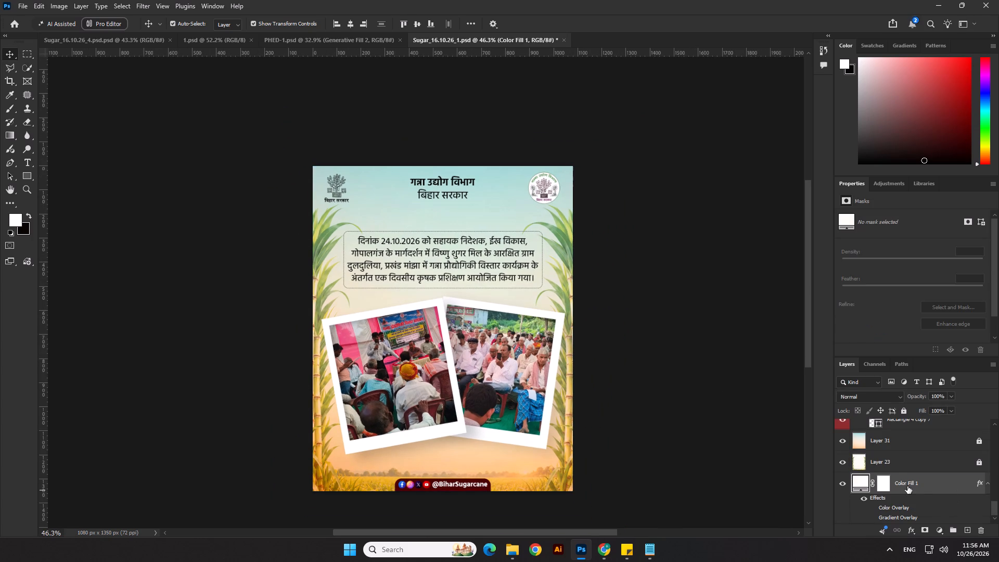
left_click(892, 445)
left_click(979, 442)
left_click(944, 443)
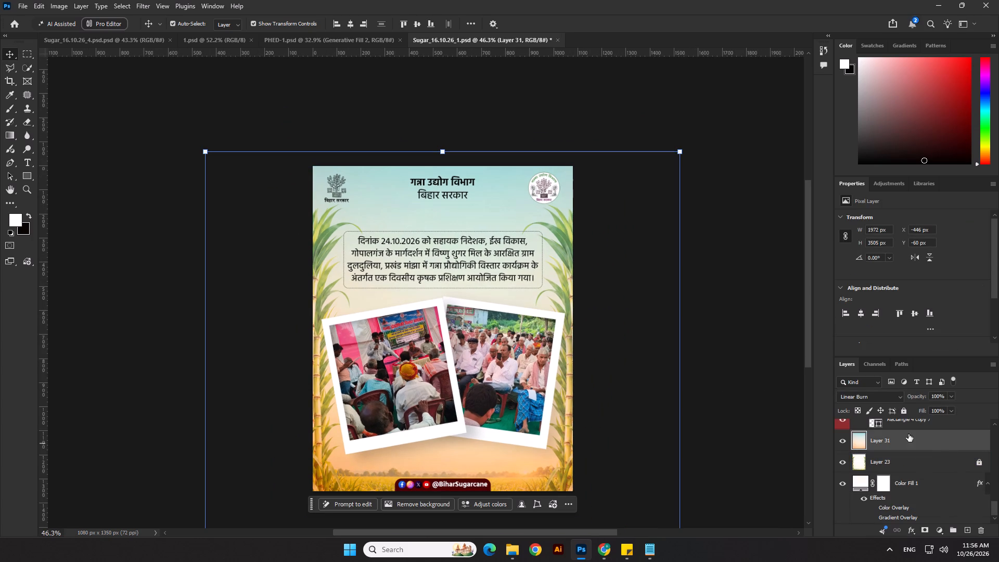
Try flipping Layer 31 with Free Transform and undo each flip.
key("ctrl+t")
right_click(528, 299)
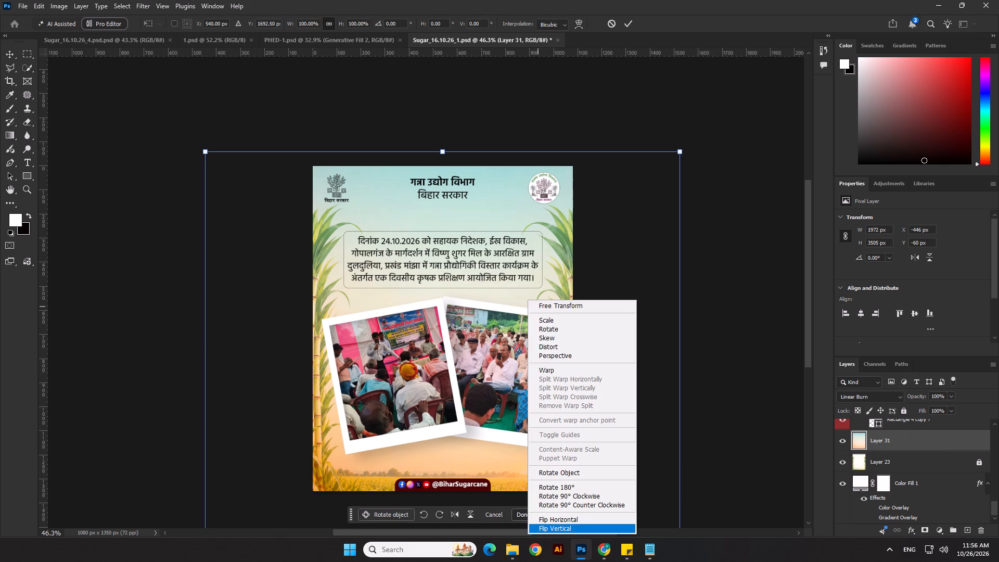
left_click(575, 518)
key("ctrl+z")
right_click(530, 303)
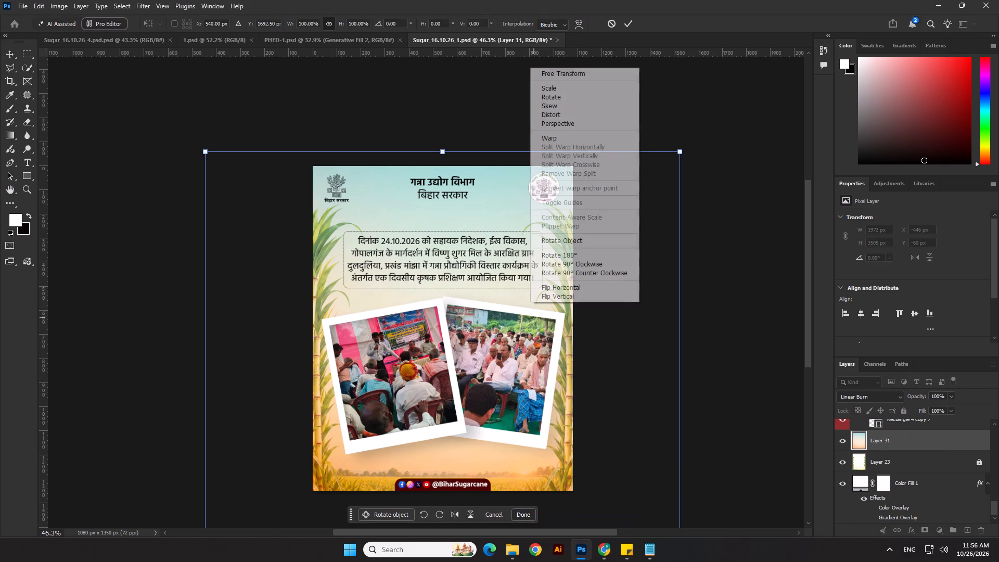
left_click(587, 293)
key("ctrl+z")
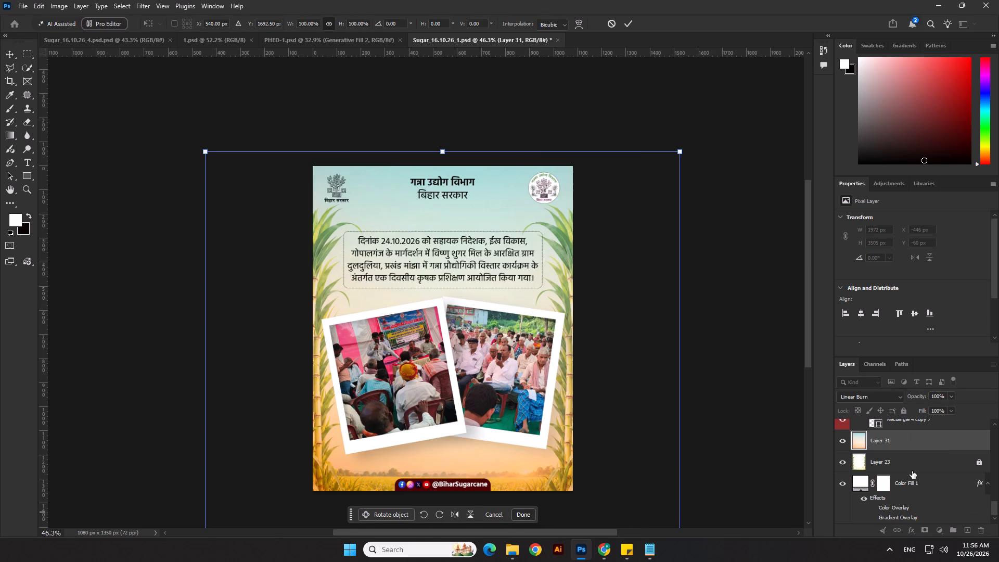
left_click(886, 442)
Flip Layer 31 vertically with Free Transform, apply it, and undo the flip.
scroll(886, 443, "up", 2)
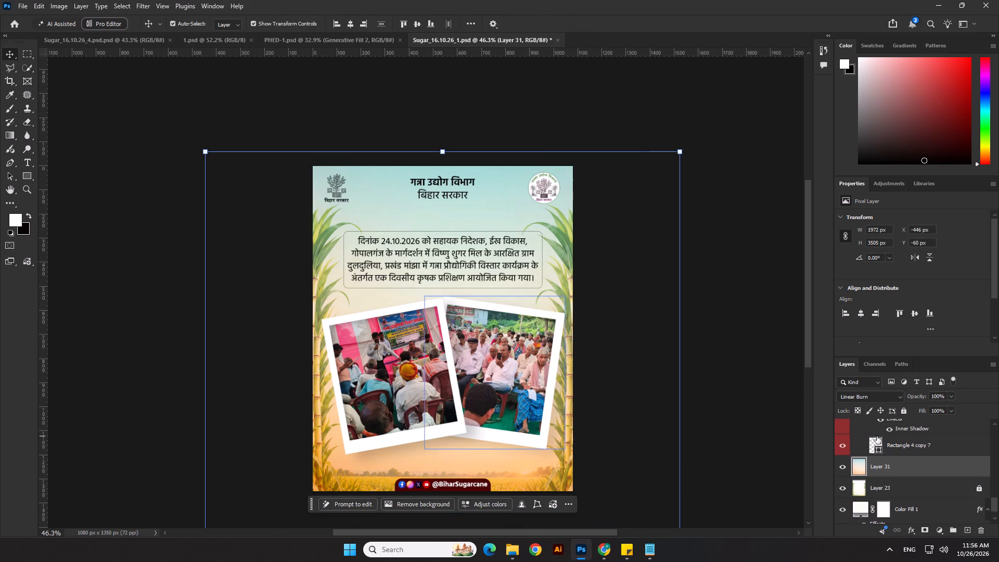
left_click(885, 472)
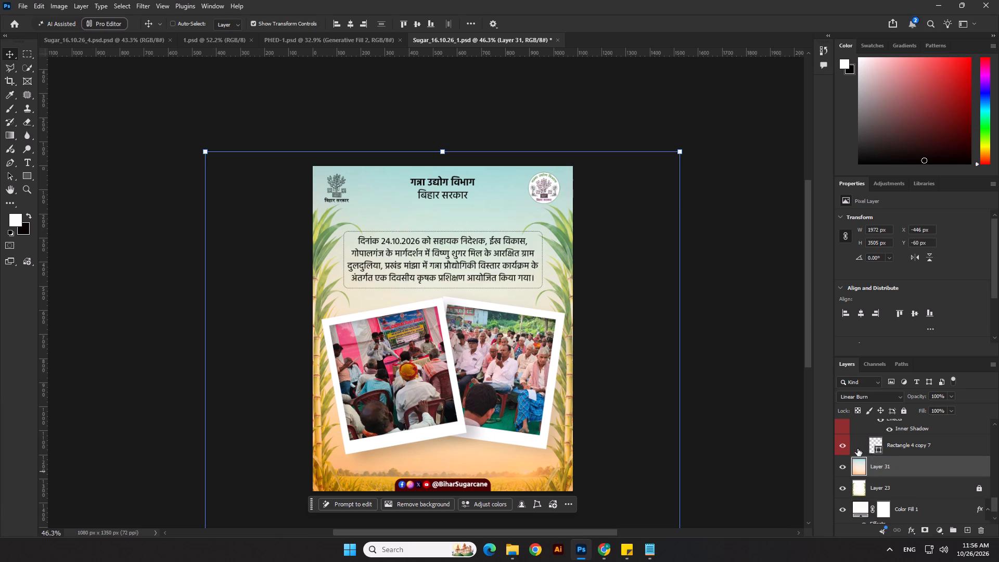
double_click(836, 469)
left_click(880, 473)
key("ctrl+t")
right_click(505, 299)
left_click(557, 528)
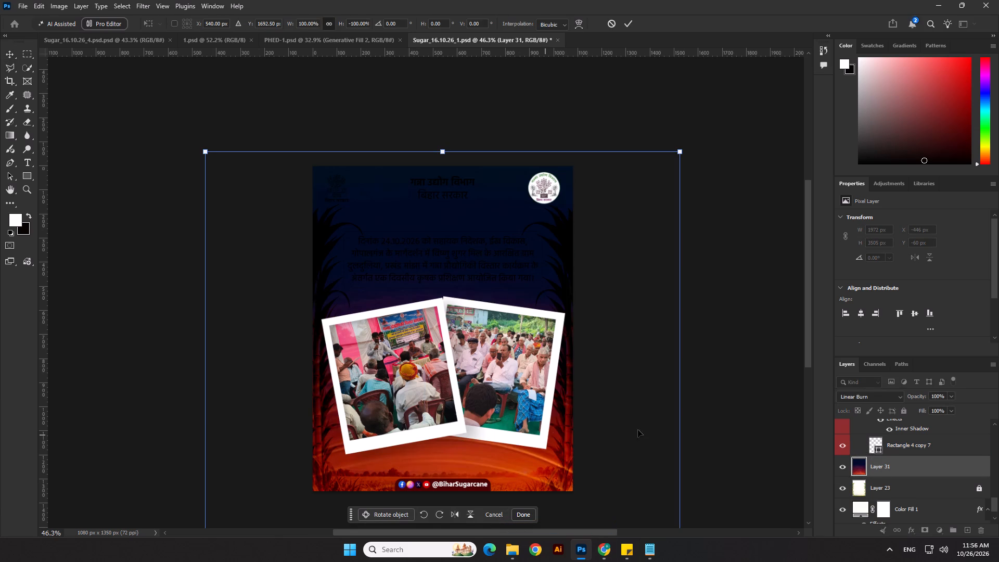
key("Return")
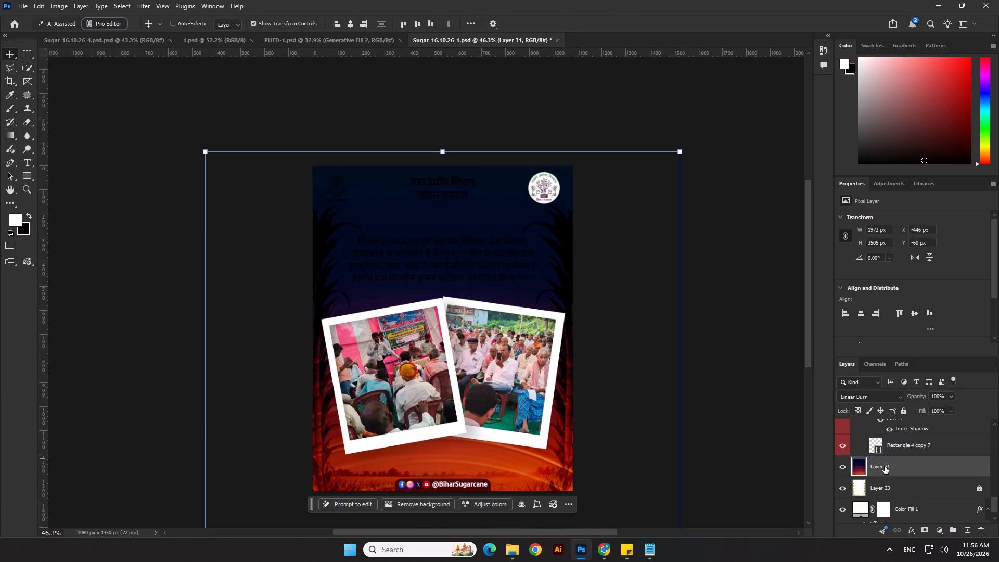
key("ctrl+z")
Set the blend mode of Layer 31 to Normal.
left_click(867, 395)
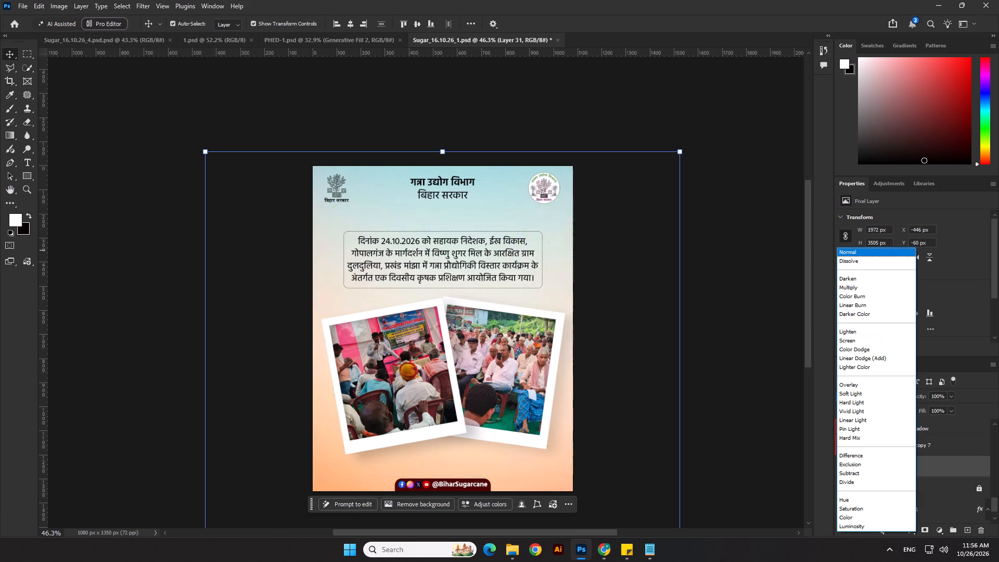
left_click(857, 249)
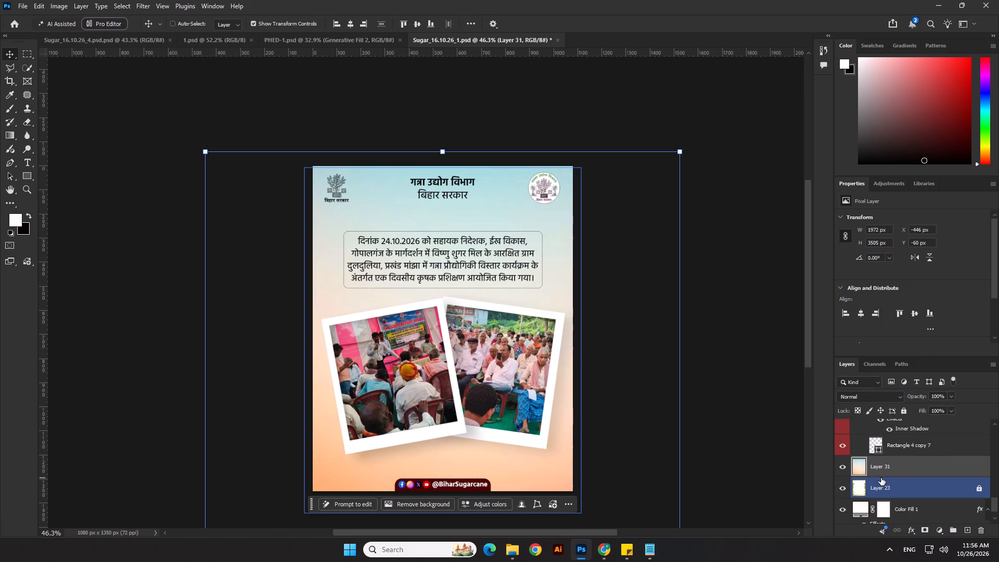
Flip Layer 31 vertically with Free Transform and move it up to about Y -1993 px, so its orange-to-pale-blue part covers the poster.
key("ctrl+t")
right_click(534, 302)
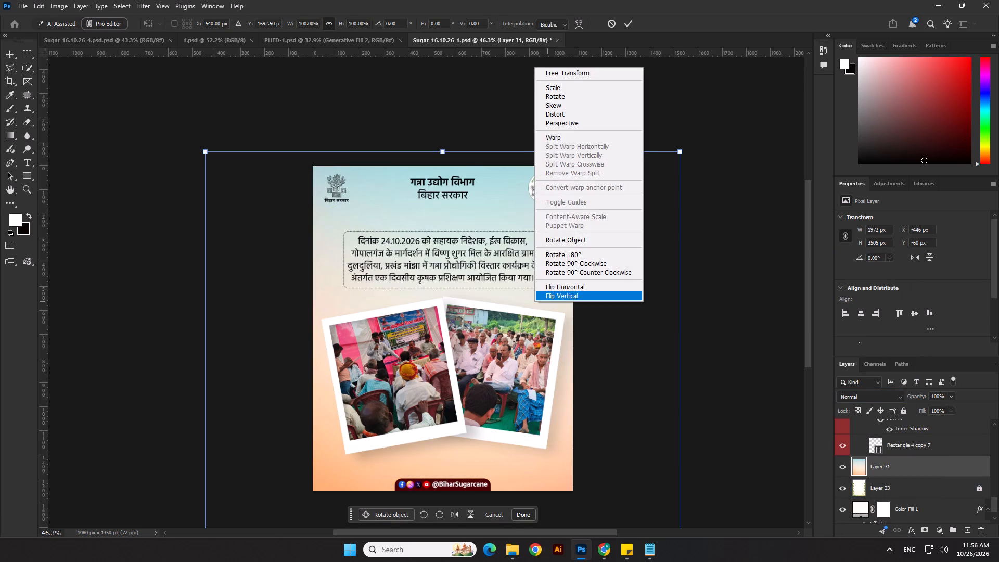
left_click(551, 299)
scroll(889, 477, "down", 5)
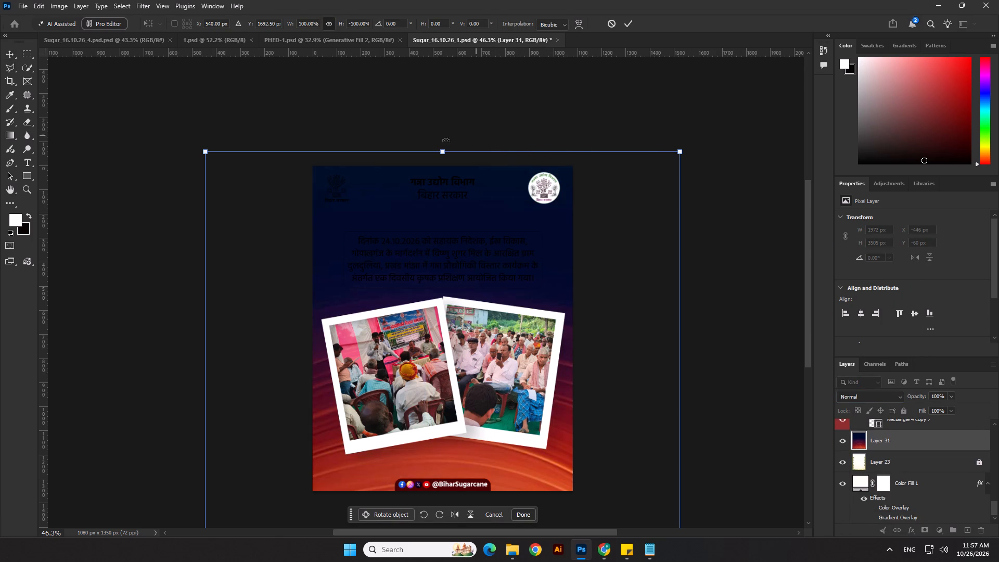
left_click(444, 148)
scroll(466, 164, "down", 7)
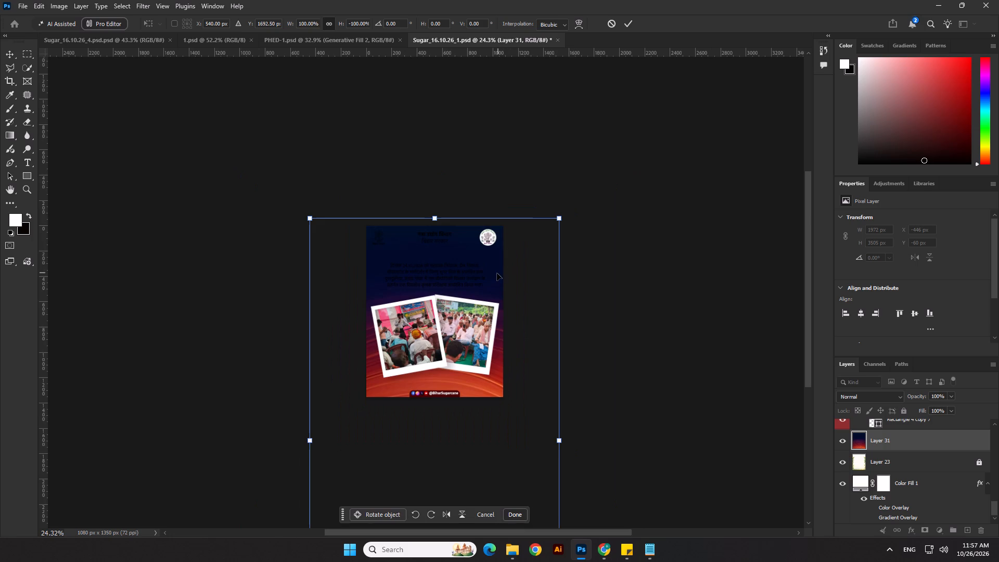
left_click_drag(497, 273, 519, 55)
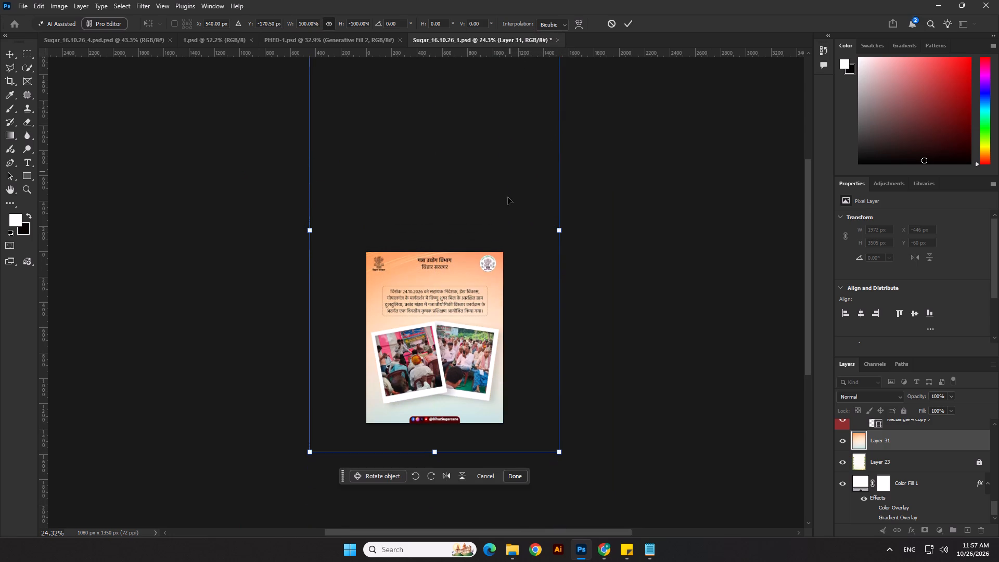
left_click_drag(500, 289, 499, 282)
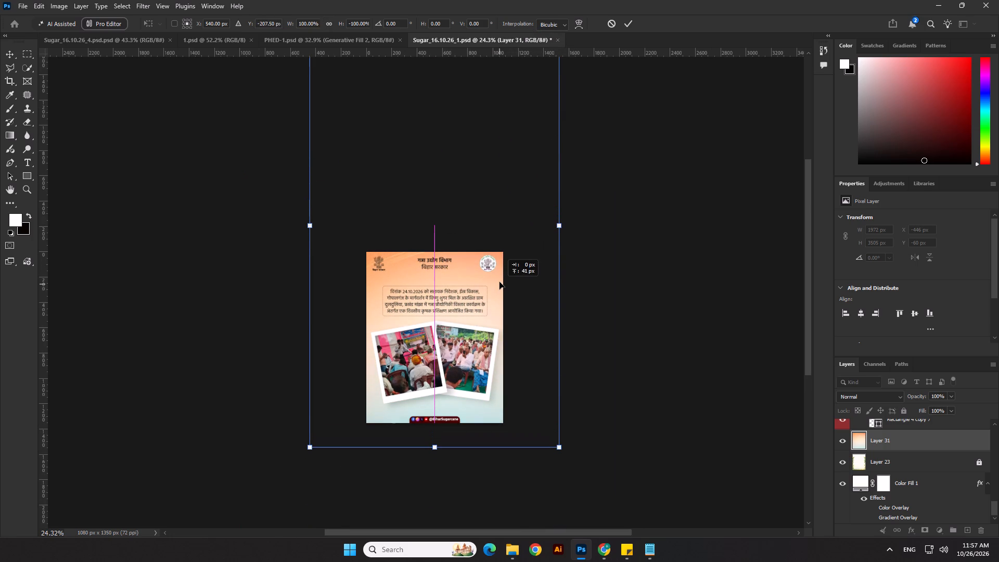
left_click_drag(499, 282, 499, 280)
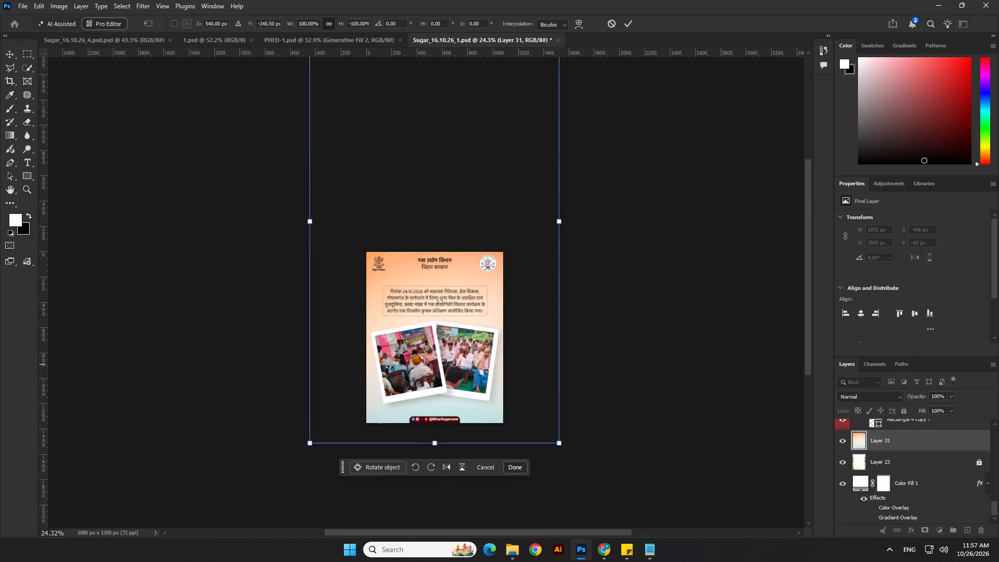
key("Return")
Set the blend mode of Layer 31 to Linear Burn and check the poster with nothing selected.
left_click(876, 397)
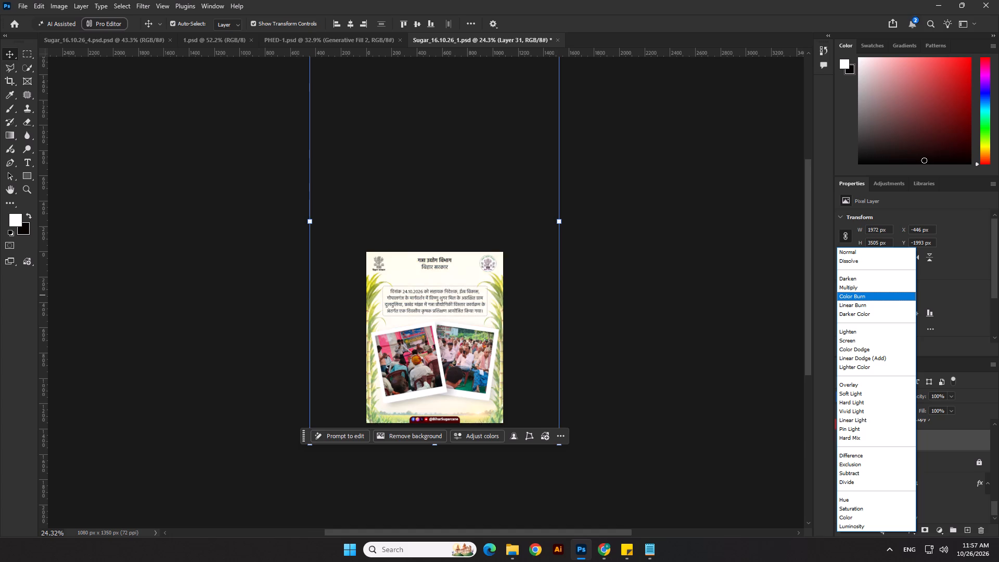
left_click(856, 302)
left_click(700, 306)
scroll(400, 335, "up", 2)
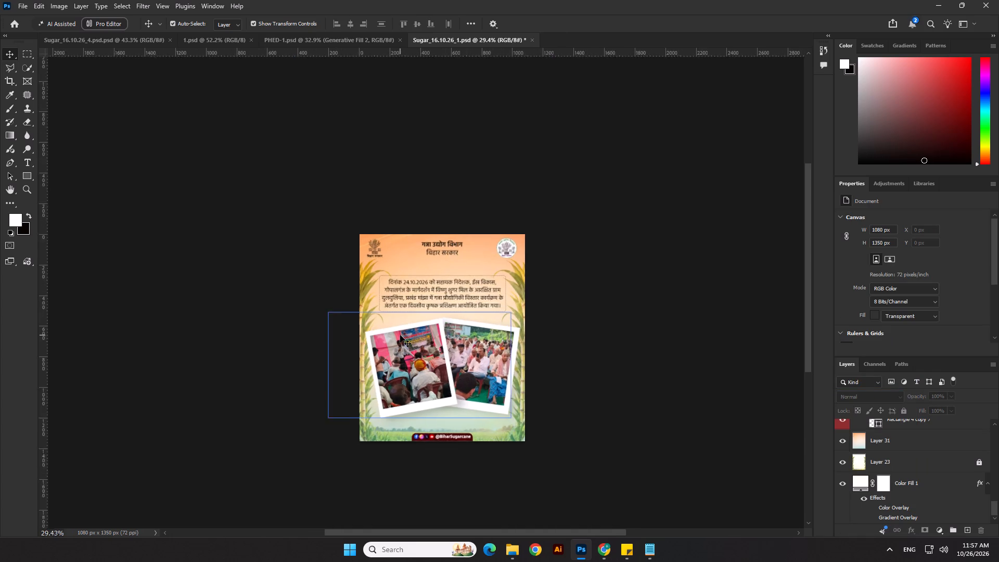
scroll(400, 335, "up", 3)
left_click(654, 321)
scroll(529, 315, "up", 3)
scroll(504, 243, "up", 1)
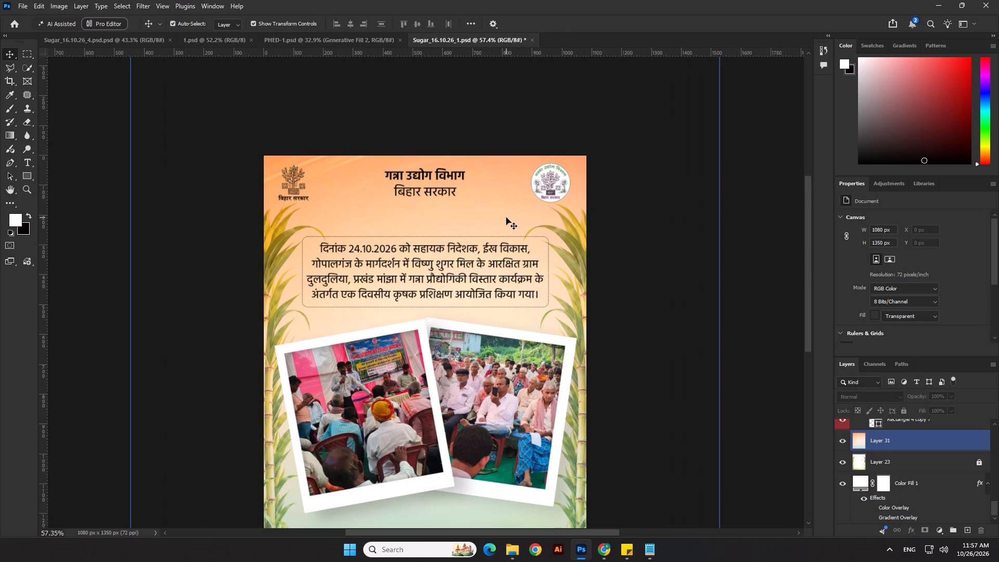
Scale Layer 31 up proportionally to about 106% from its bottom edge, apply it, and deselect the layer to check the poster.
left_click(501, 203)
scroll(508, 250, "down", 6)
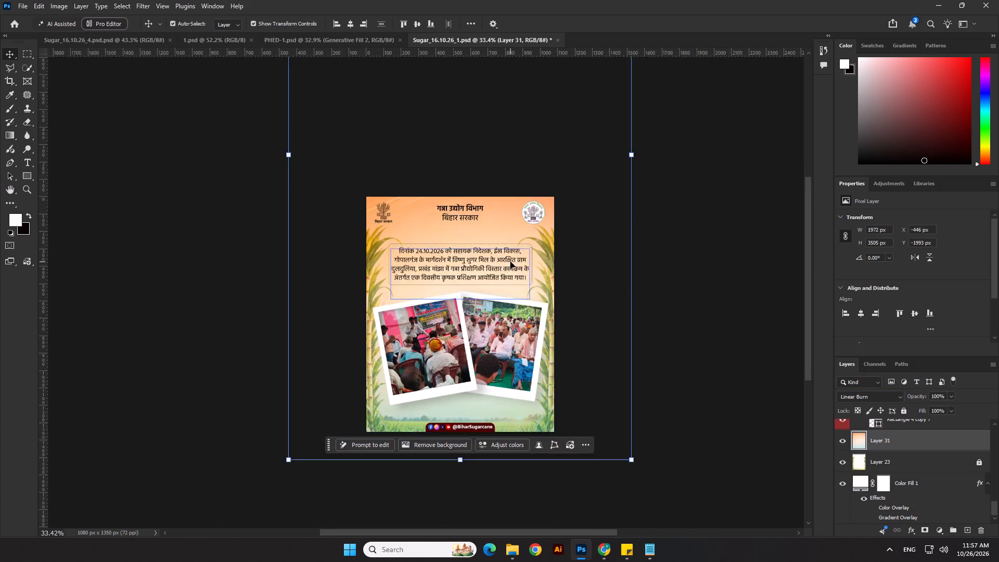
scroll(510, 262, "down", 8)
left_click_drag(489, 66, 491, 61)
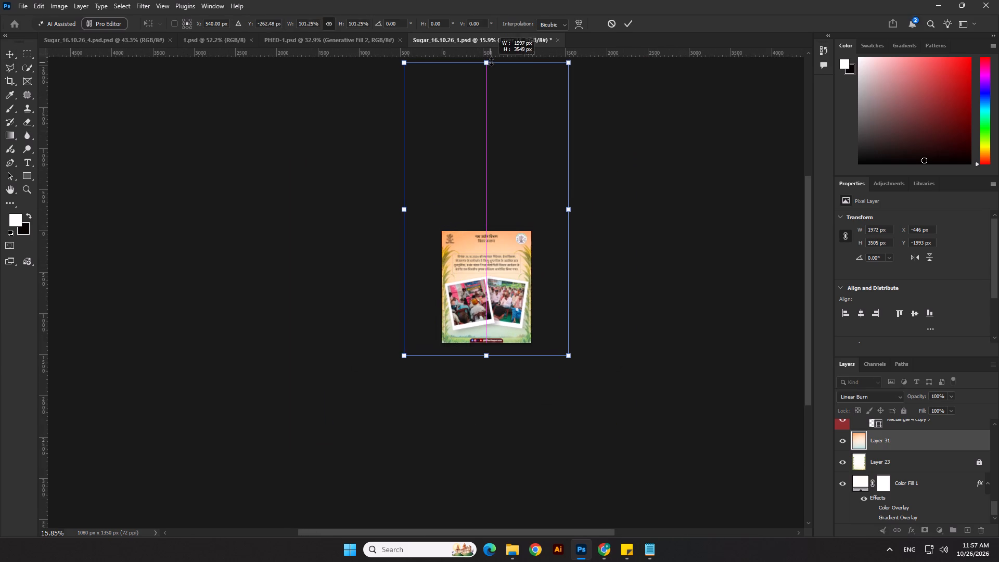
left_click_drag(491, 61, 496, 55)
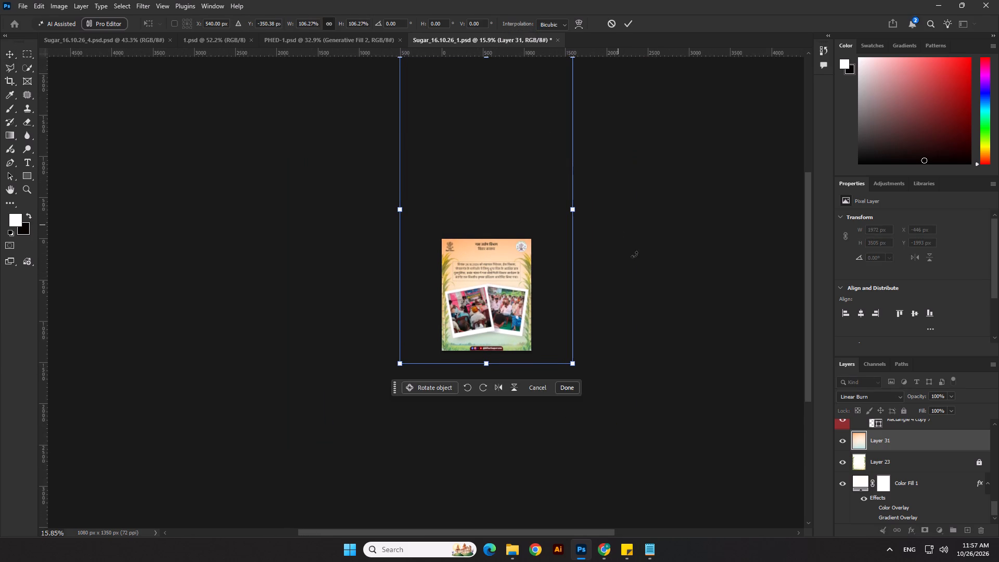
key("Return")
left_click(690, 324)
scroll(541, 282, "up", 8)
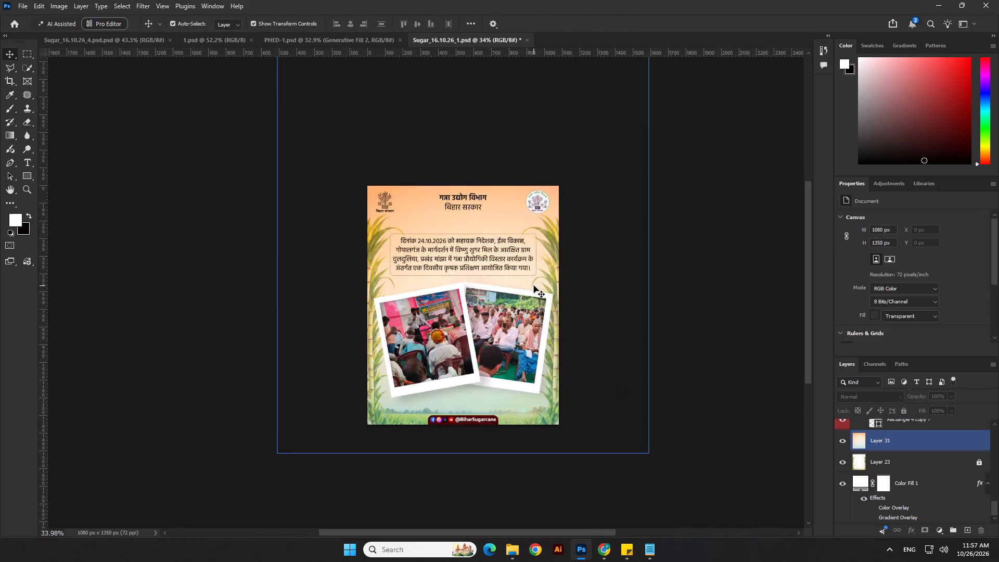
scroll(534, 286, "up", 3)
left_click(723, 305)
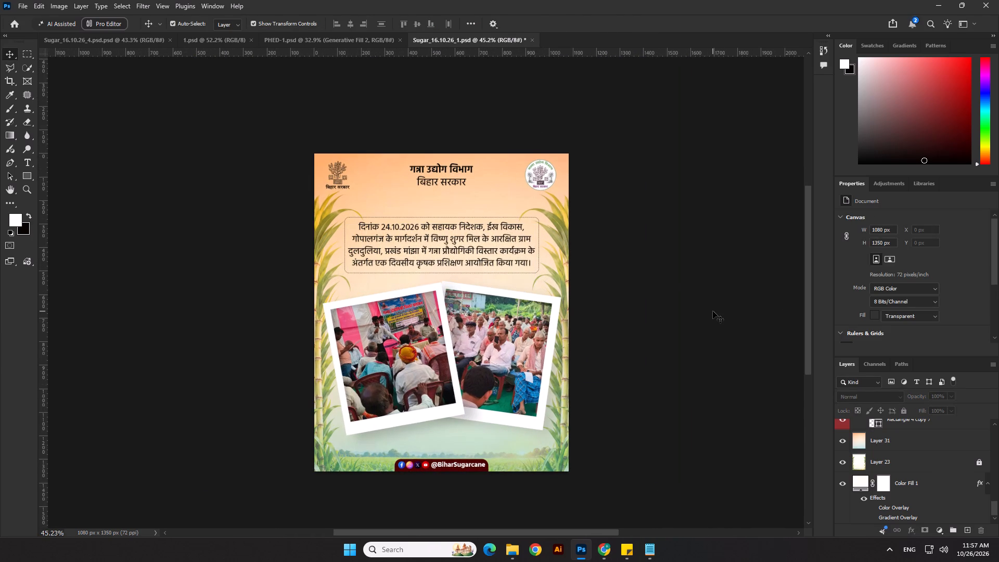
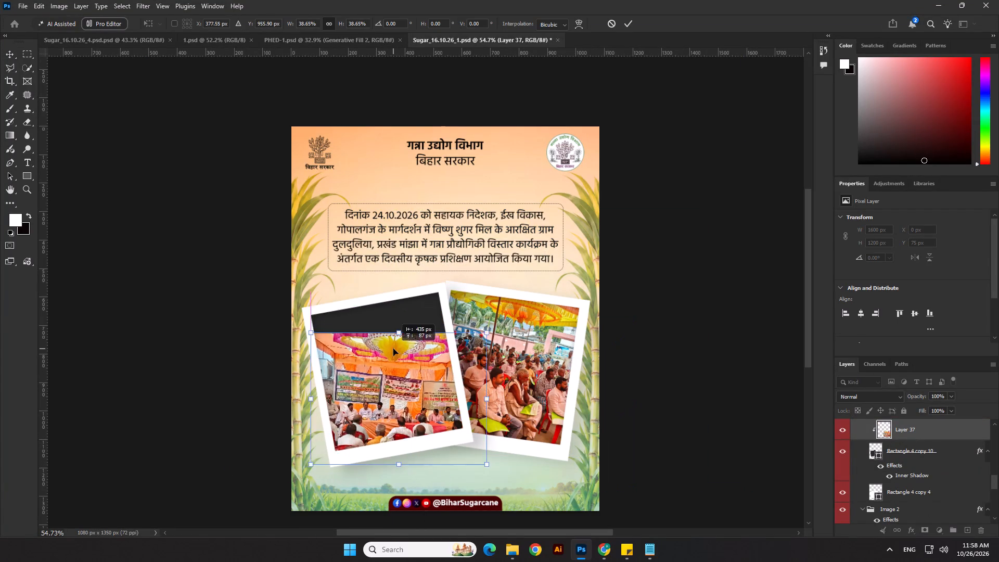
Rotate Layer 37 to about -10.4° and scale it to about 747 × 613 px overall to fill the front photo frame, then apply and deselect.
left_click_drag(393, 349, 390, 348)
left_click_drag(506, 341, 510, 310)
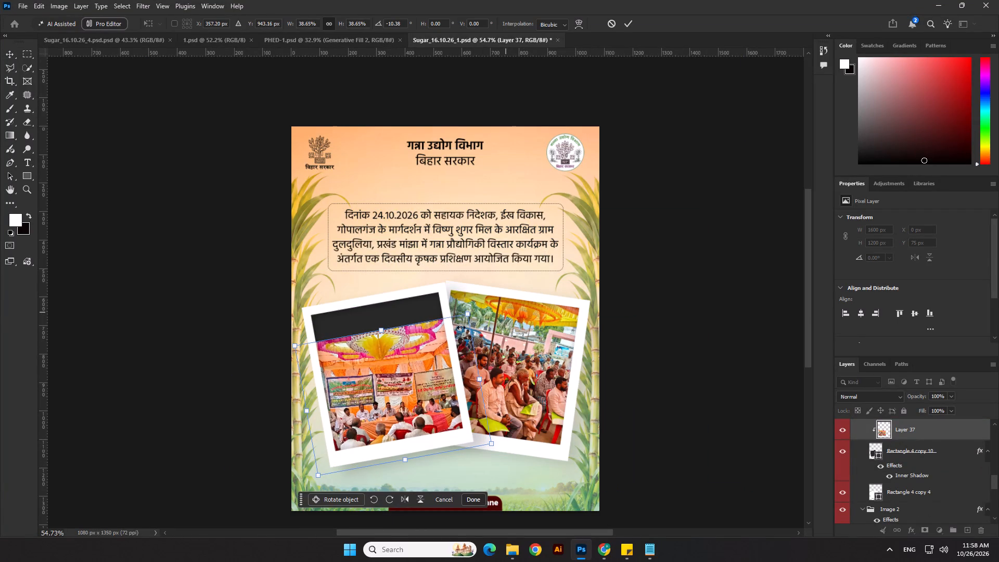
left_click_drag(385, 329, 386, 300)
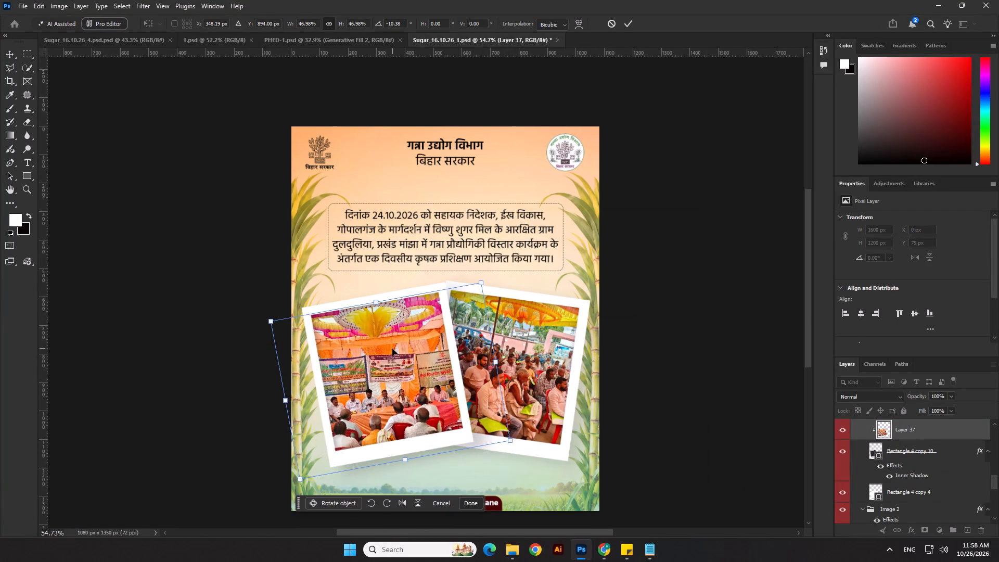
left_click_drag(406, 461, 417, 442)
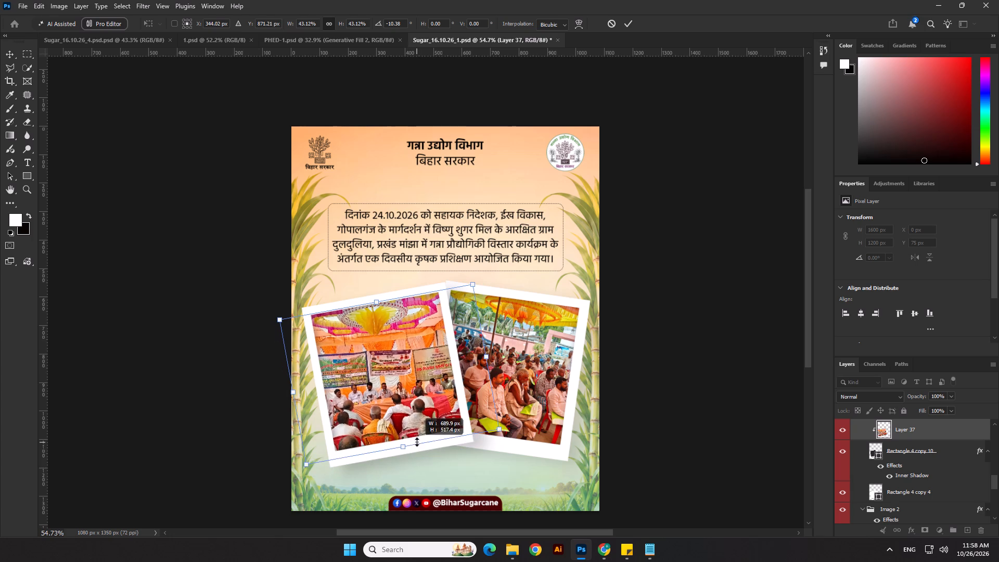
left_click_drag(417, 442, 419, 441)
key("backslash")
left_click(680, 285)
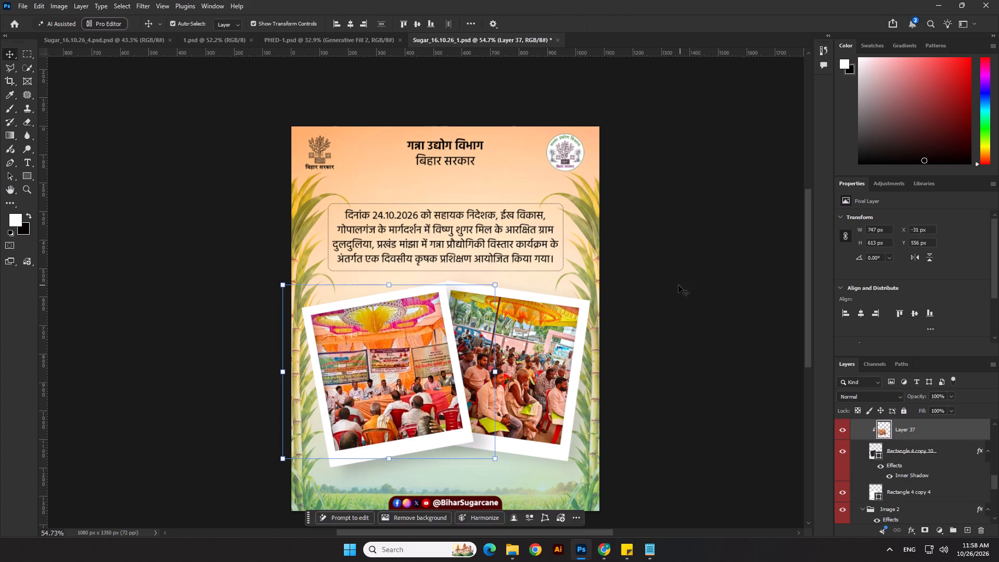
scroll(599, 301, "down", 4)
left_click(740, 273)
scroll(497, 317, "up", 1)
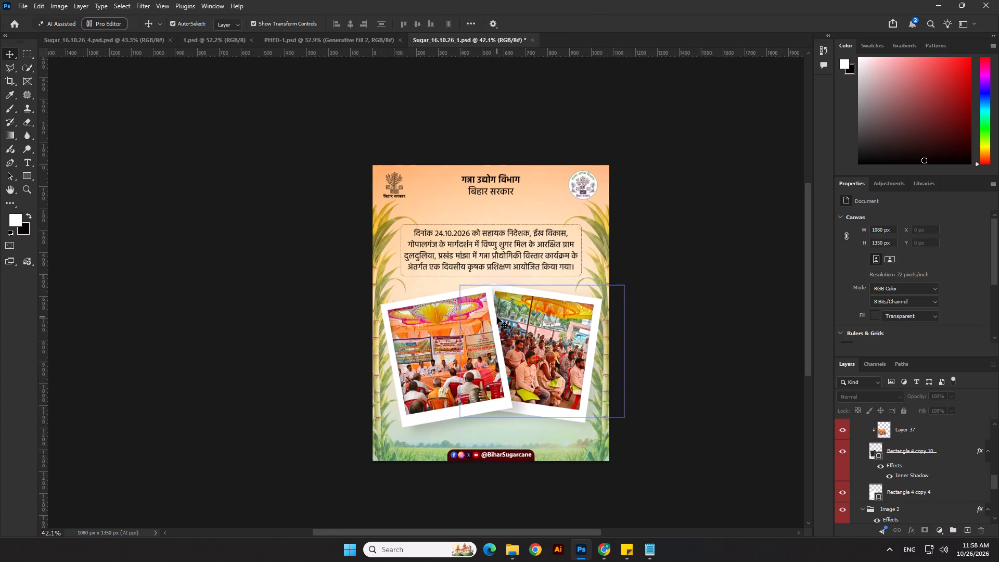
scroll(497, 317, "up", 3)
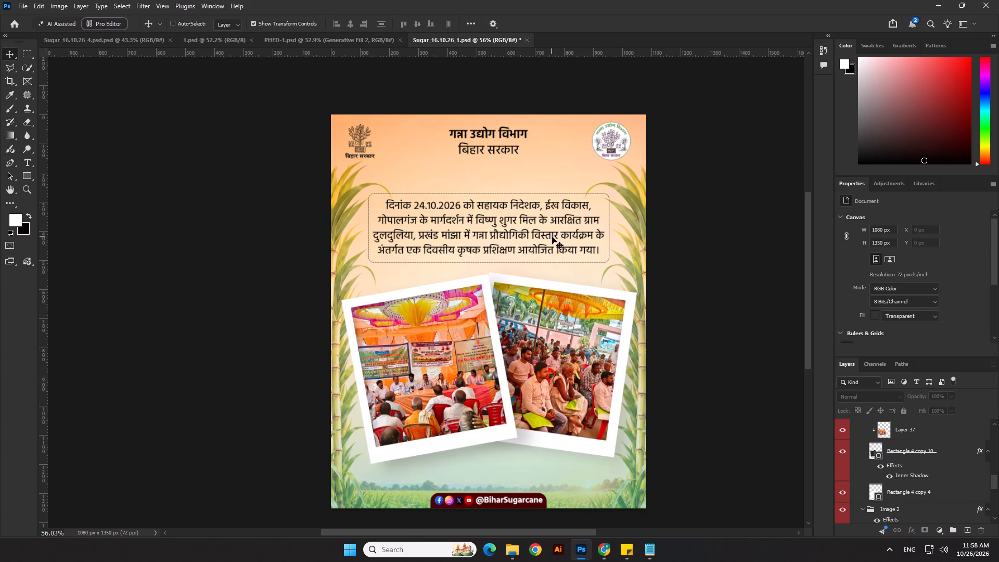
Save the poster Sugar_16.10.26_1.psd and close it.
key("ctrl+s")
left_click(523, 39)
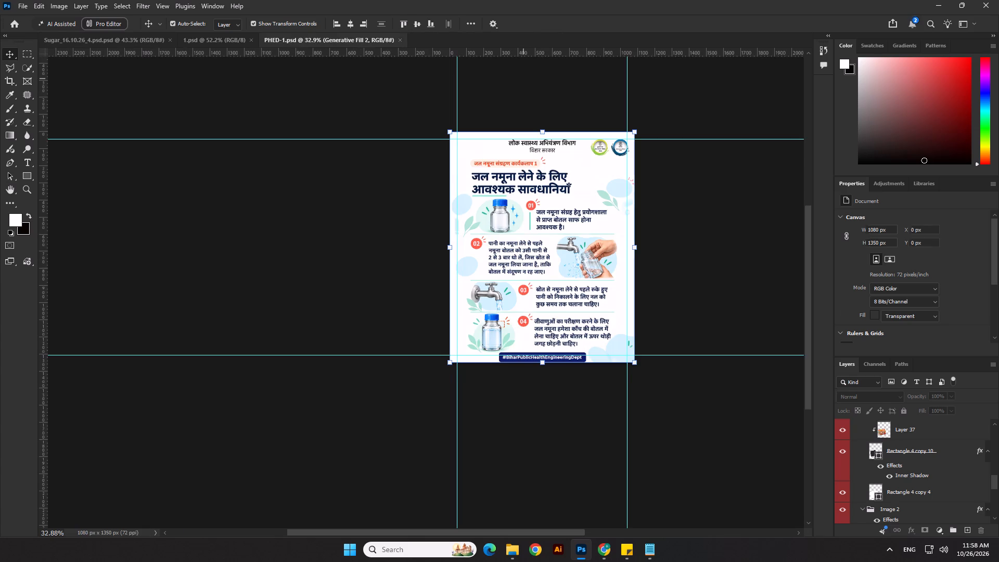
In File Explorer's 26.10.26 folder, rename Sugar_16.10.26_2.psd.psd to Sugar_26.10.26_2.psd.psd.
left_click(511, 553)
left_click(411, 423)
left_click(136, 124)
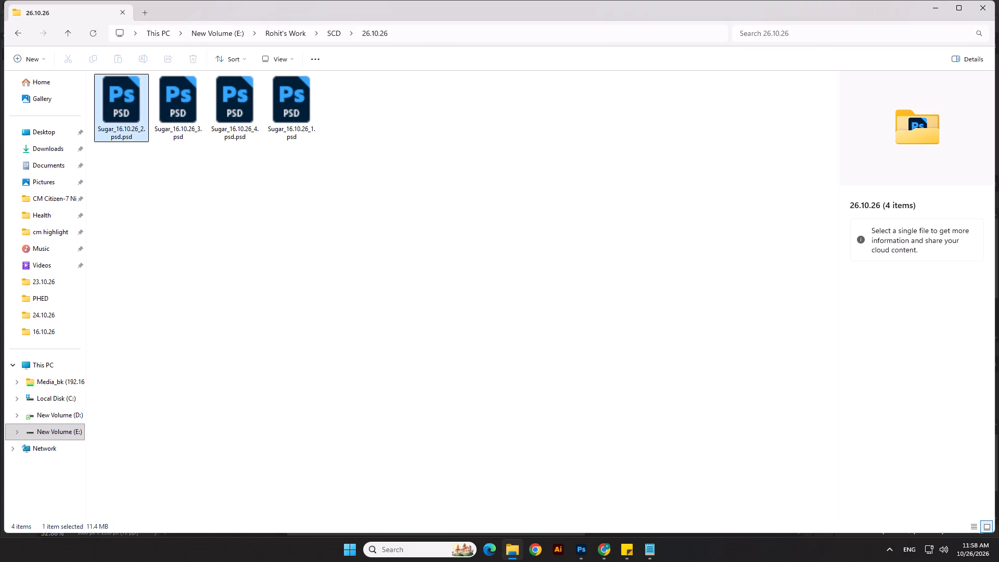
left_click(127, 128)
left_click(118, 130)
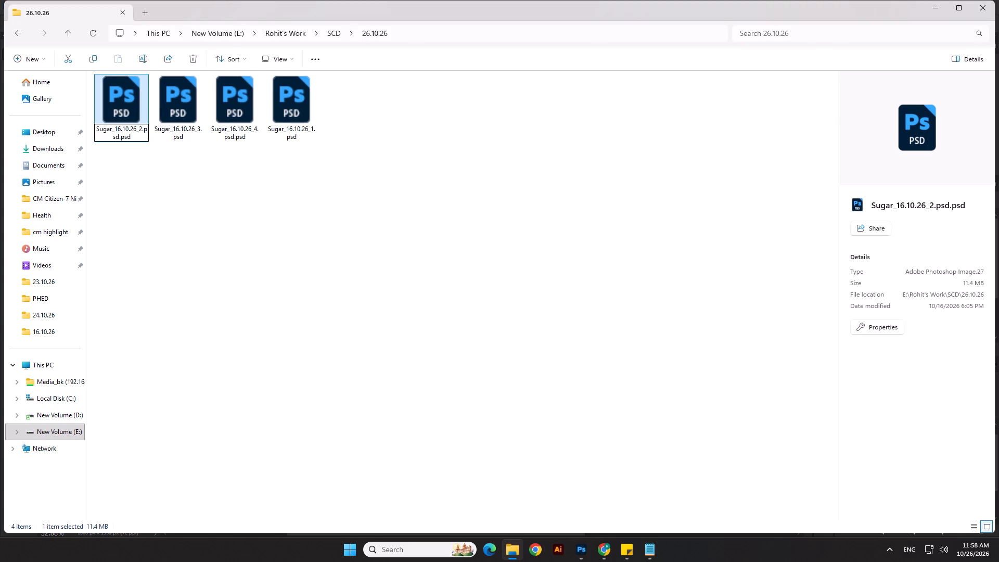
key("2")
Rename Sugar_16.10.26_3.psd to Sugar_26.10.26_3.psd.
left_click(176, 123)
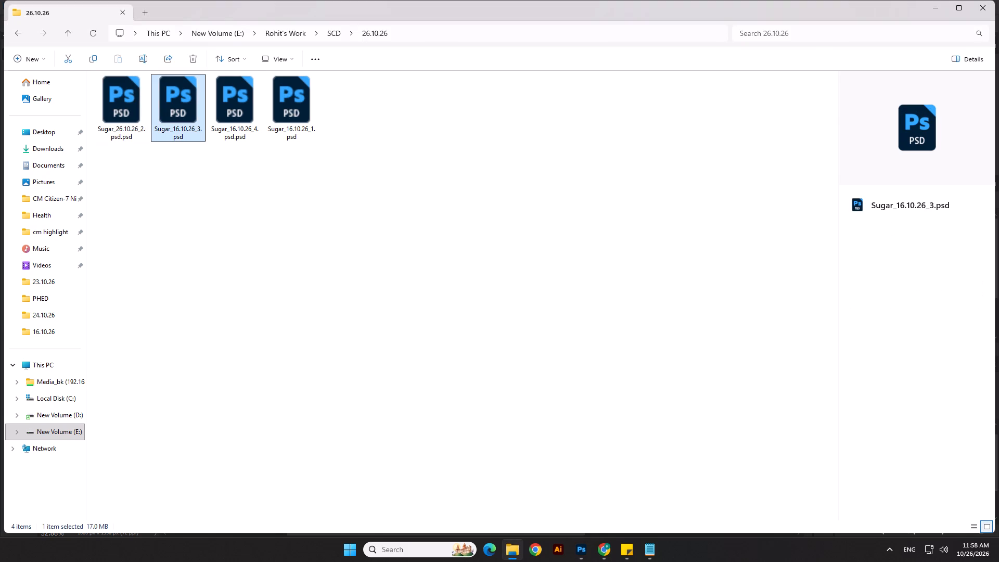
left_click(179, 129)
left_click(174, 130)
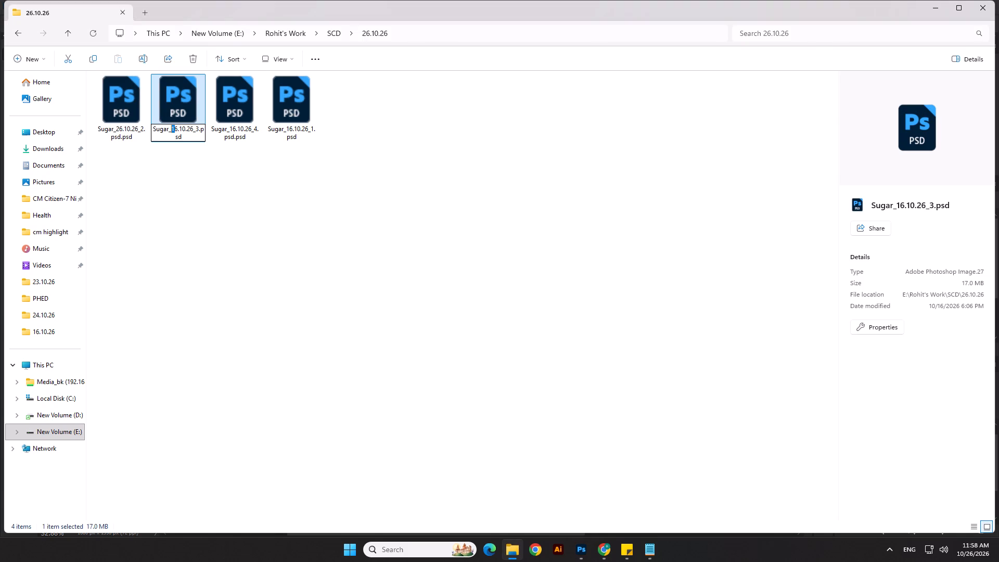
key("2")
left_click(194, 234)
Rename Sugar_16.10.26_4.psd.psd to Sugar_26.10.26_4.psd.psd.
left_click(212, 129)
left_click(233, 127)
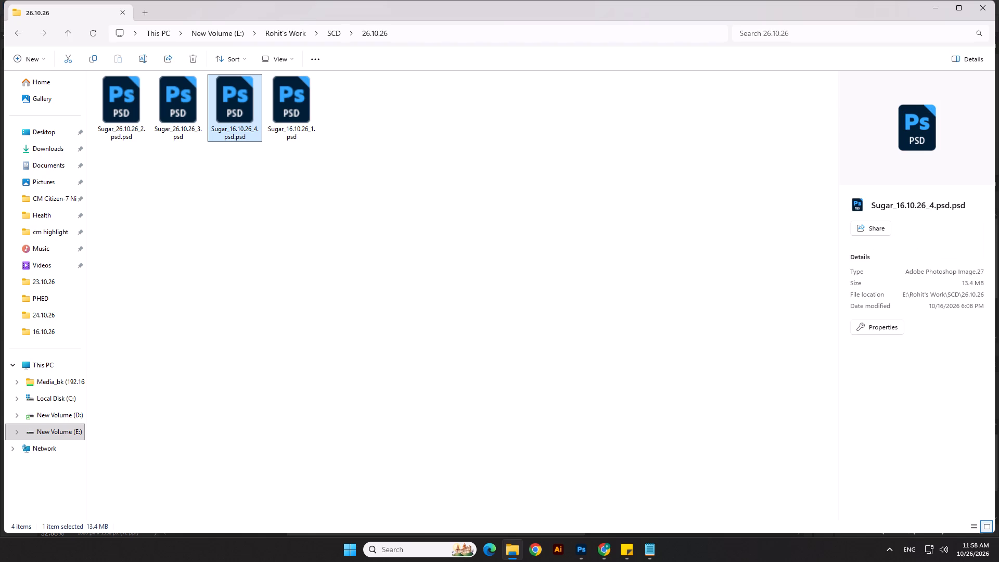
left_click(232, 127)
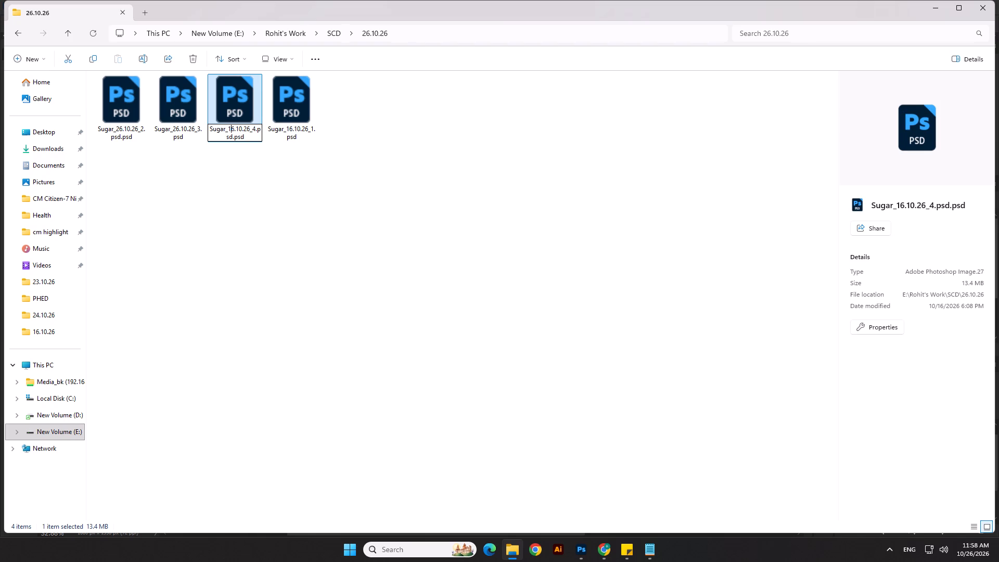
key("2")
left_click(328, 339)
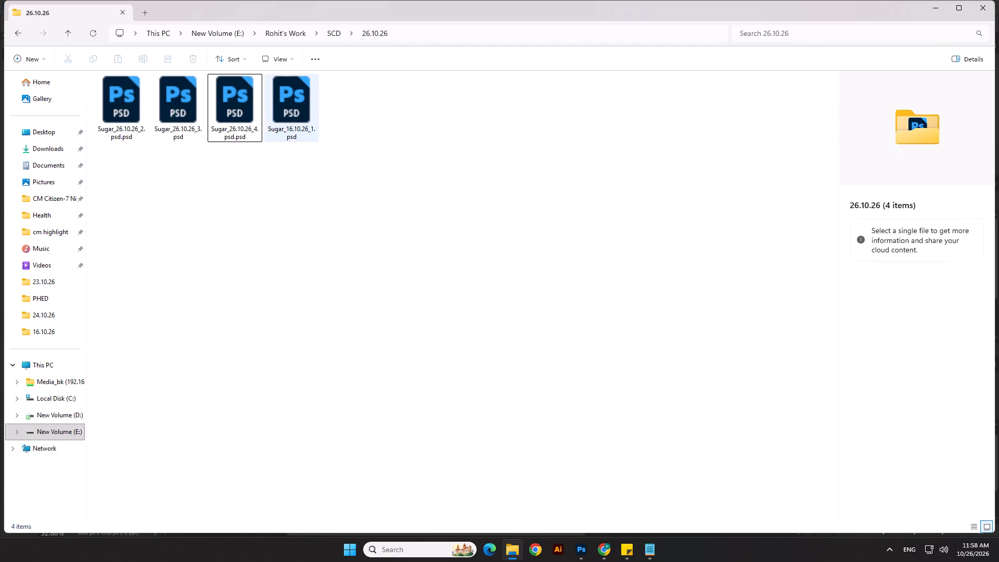
Rename Sugar_16.10.26_1.psd to Sugar_26.10.26_1.psd.
left_click(294, 113)
left_click(289, 131)
left_click(288, 131)
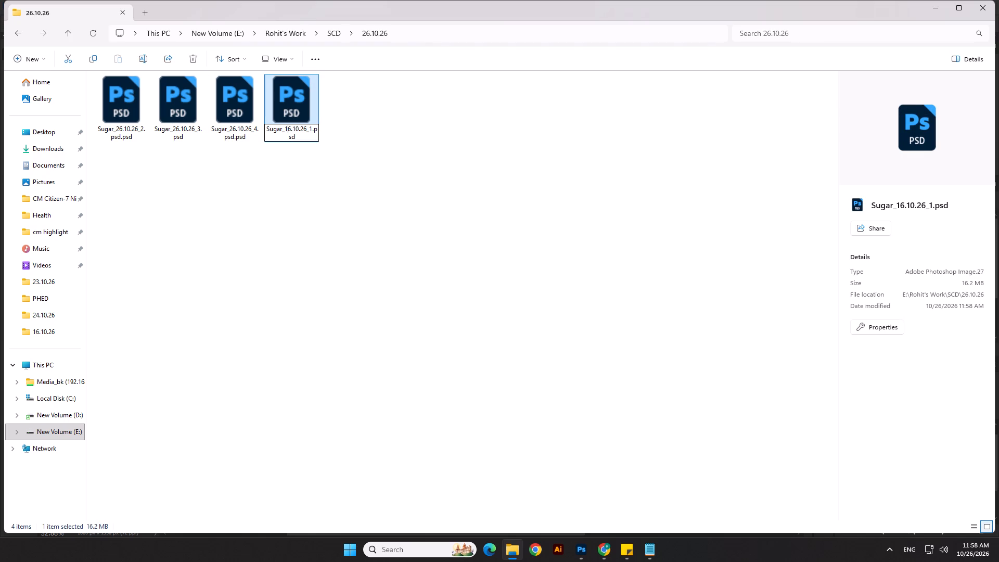
key("2")
left_click(283, 239)
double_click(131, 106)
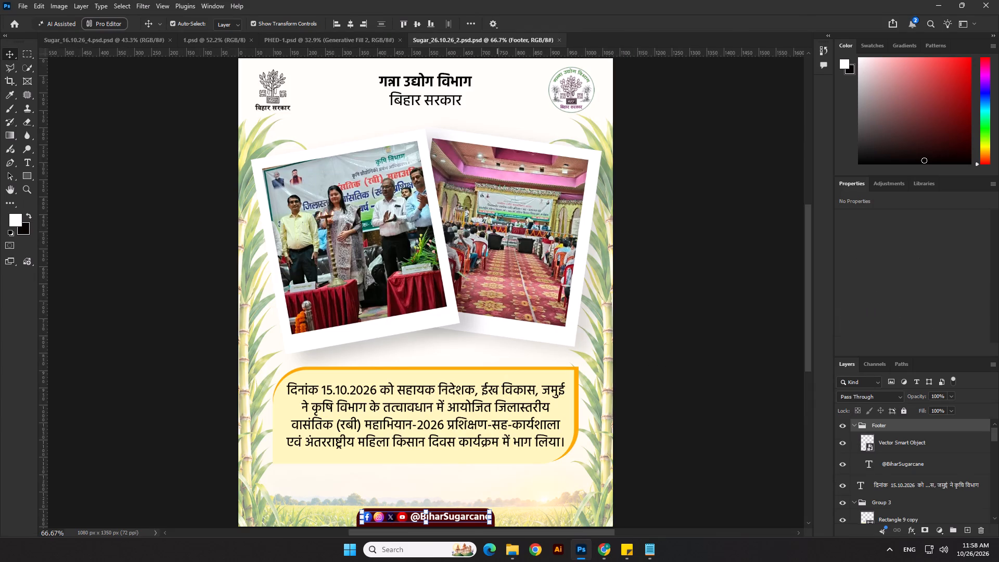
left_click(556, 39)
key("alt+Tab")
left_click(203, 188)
Open Sugar_26.10.26_1.psd in Photoshop, deselect its layers and save it.
double_click(290, 110)
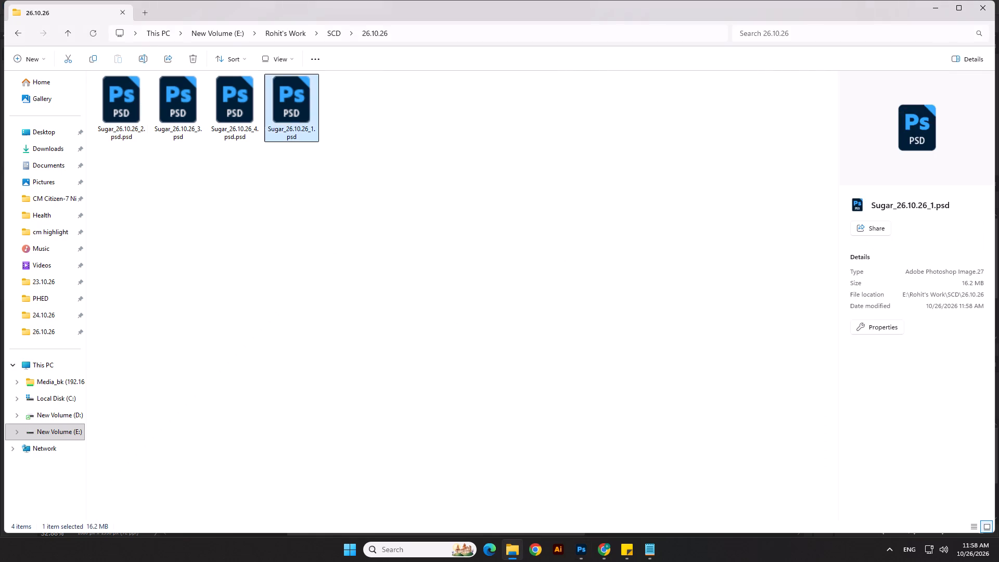
scroll(361, 248, "down", 4)
left_click(735, 256)
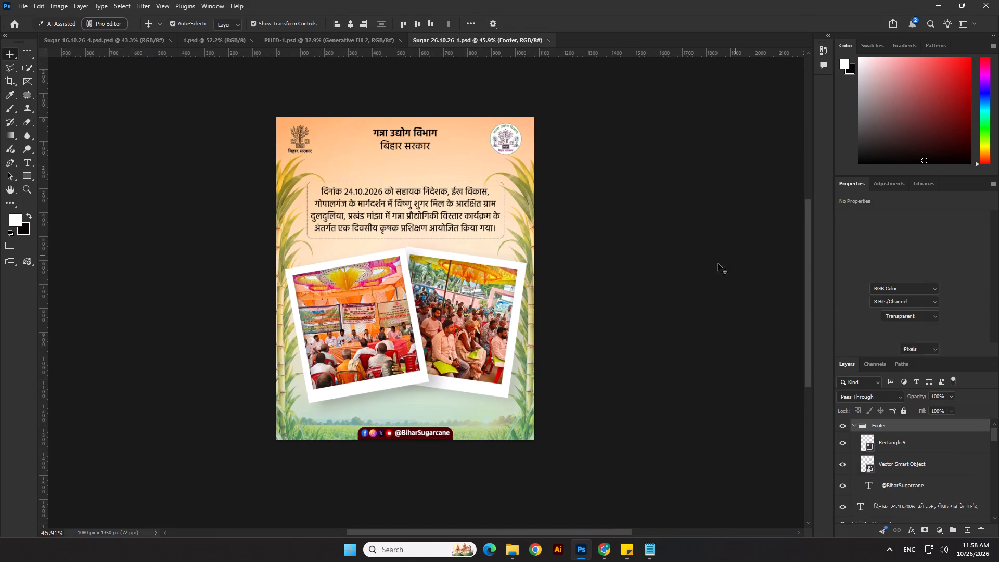
key("ctrl+s")
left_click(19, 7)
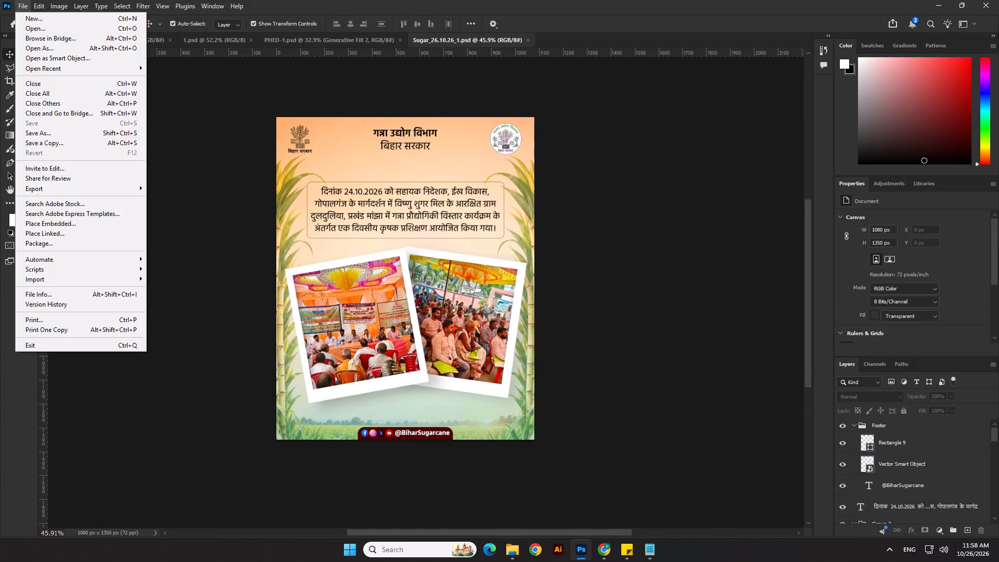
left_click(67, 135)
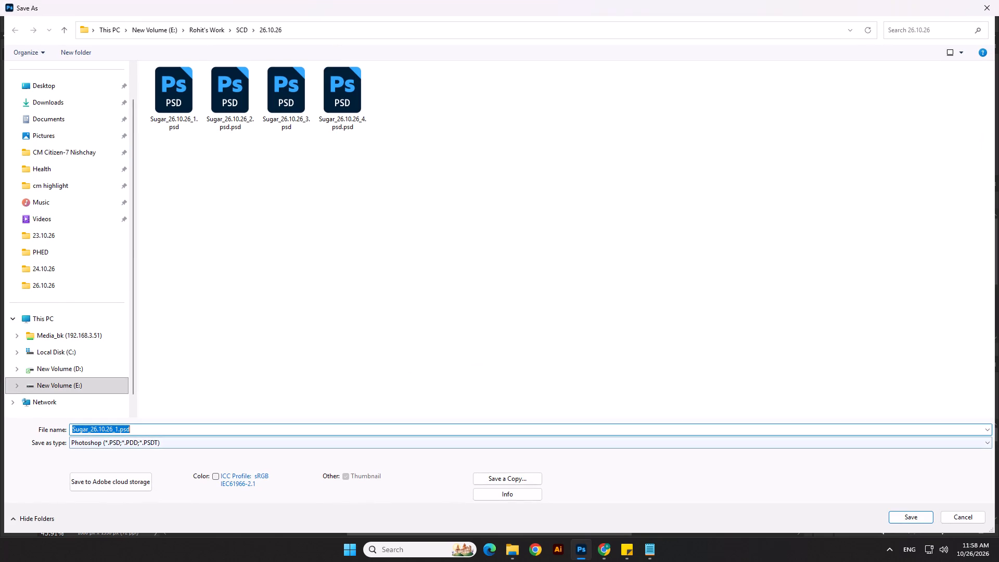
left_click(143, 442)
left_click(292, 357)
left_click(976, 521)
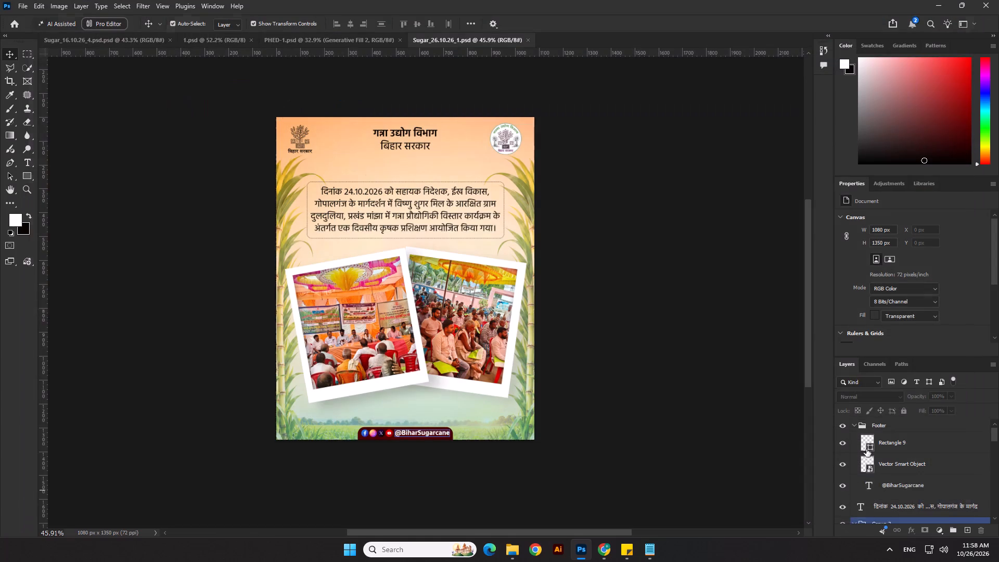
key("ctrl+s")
Align the caption text layer to the horizontal centre of the canvas and deselect it.
left_click(437, 200)
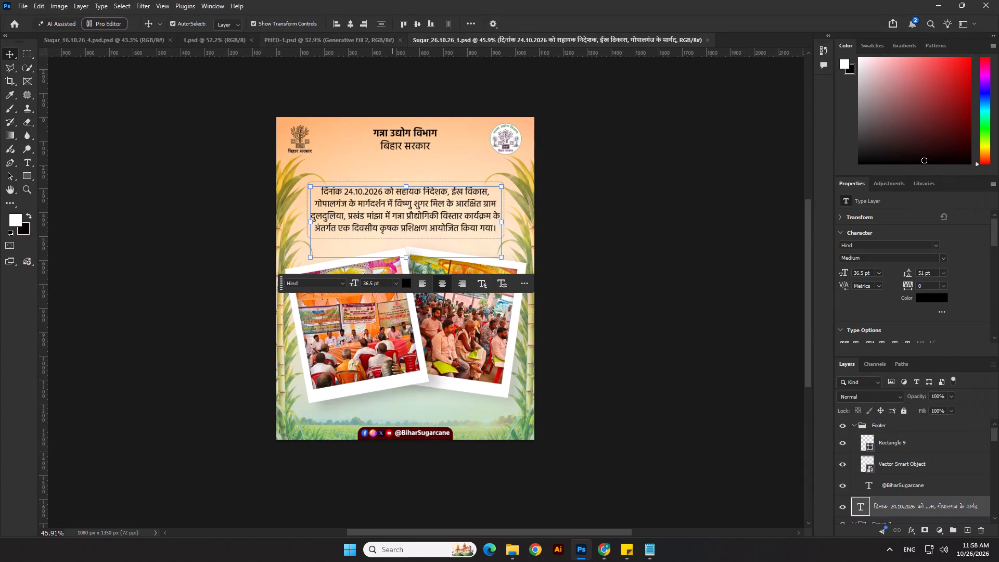
left_click(353, 22)
left_click(585, 219)
Align Rectangle 9, the dashed frame around the caption, to the canvas's horizontal centre, deselect it and save the poster.
scroll(522, 192, "up", 7)
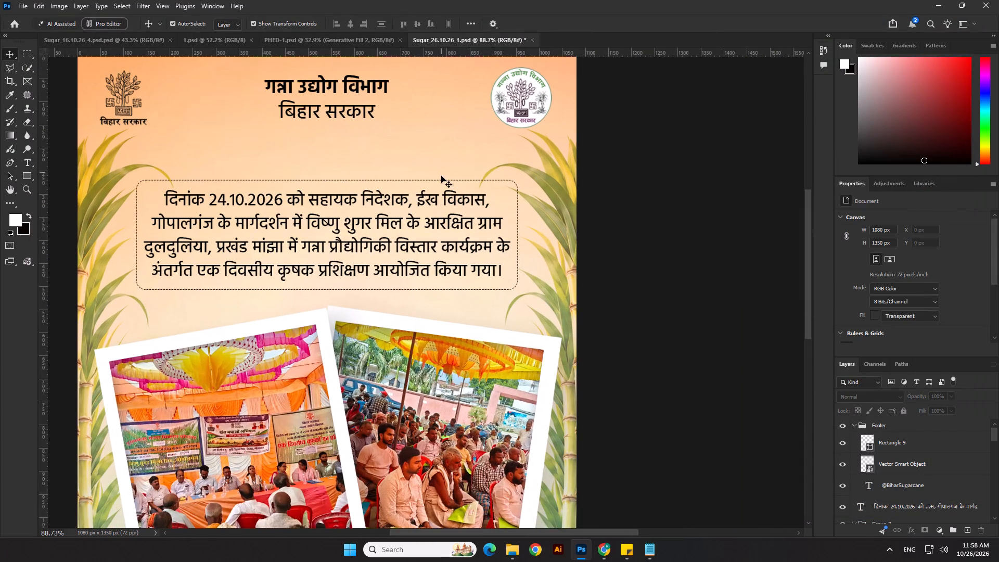
scroll(450, 184, "up", 9)
left_click(441, 177)
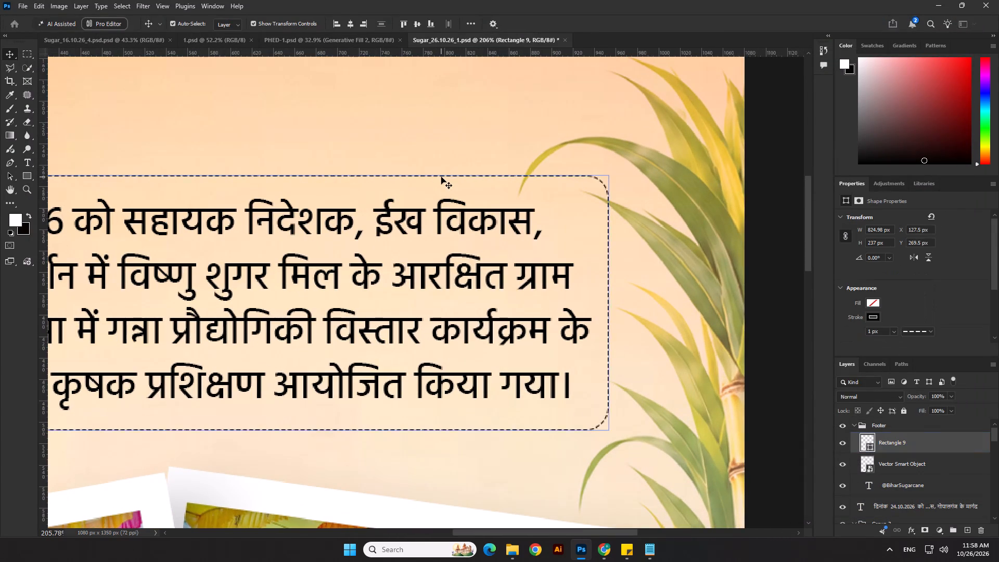
left_click(354, 27)
scroll(476, 160, "down", 11)
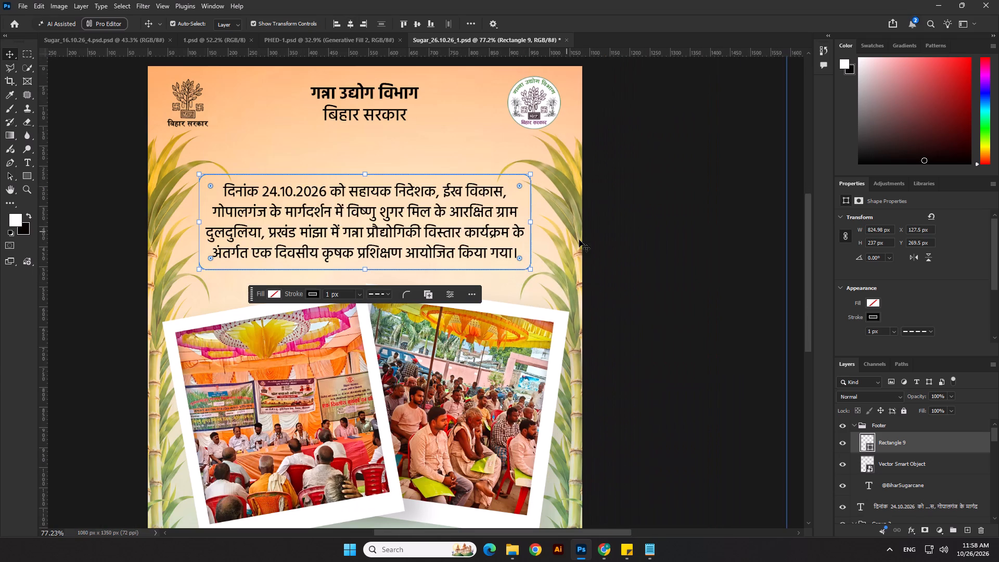
left_click(658, 261)
key("ctrl+s")
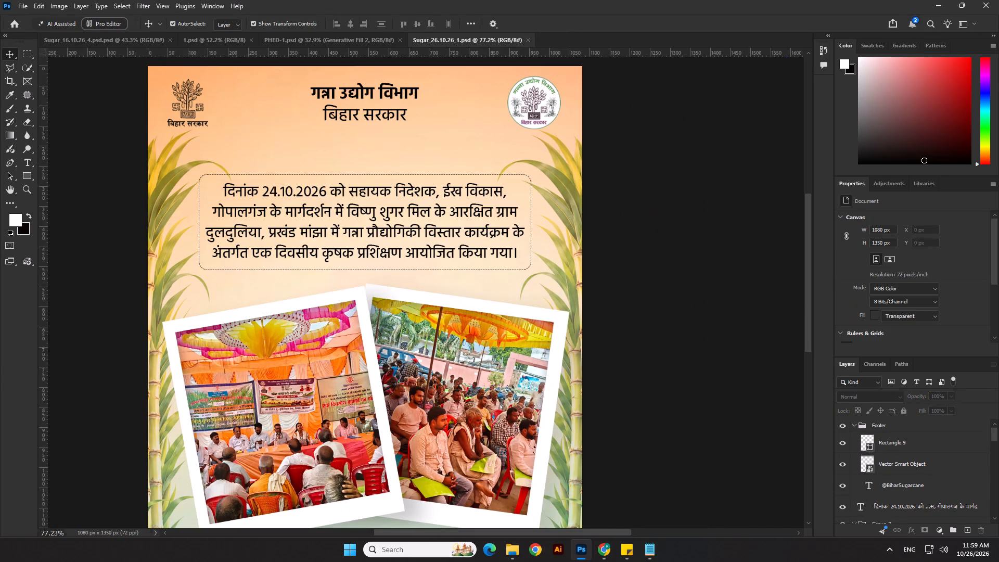
Save a PNG copy of the poster in the 26.10.26 folder as Sugar_26.10.26_1 copy.png.
left_click(19, 7)
left_click(53, 140)
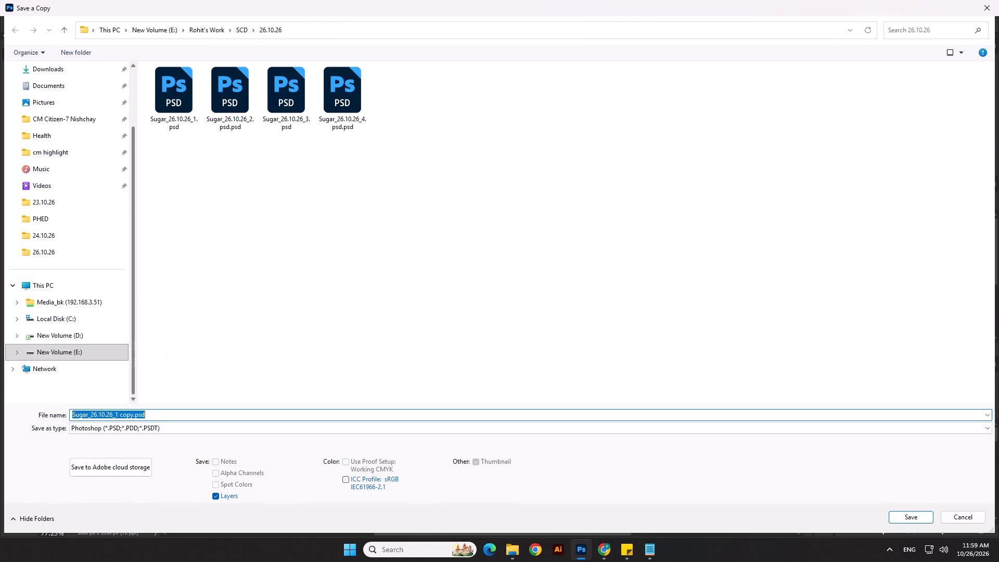
left_click(137, 433)
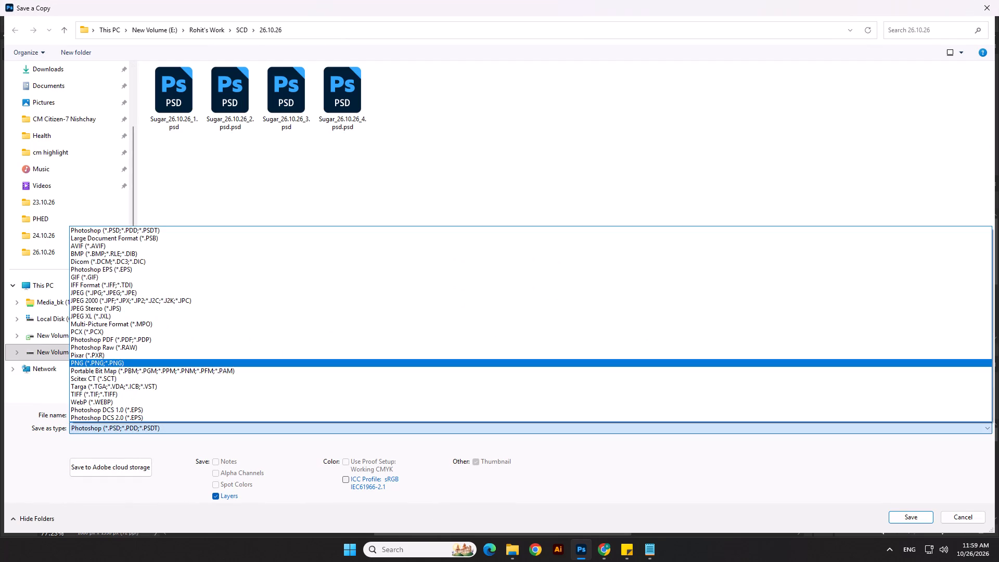
left_click(126, 361)
left_click(898, 515)
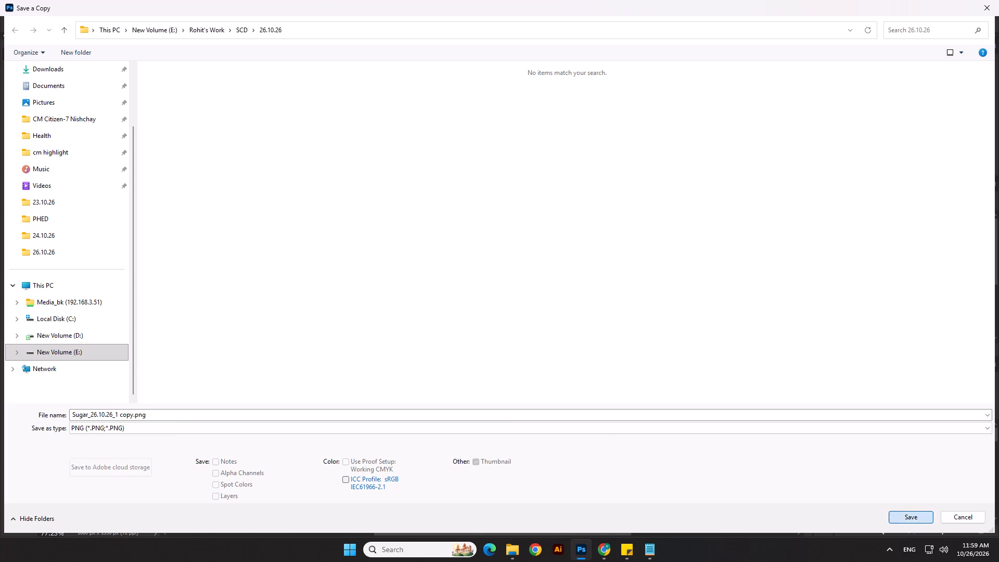
left_click(556, 160)
left_click(660, 277)
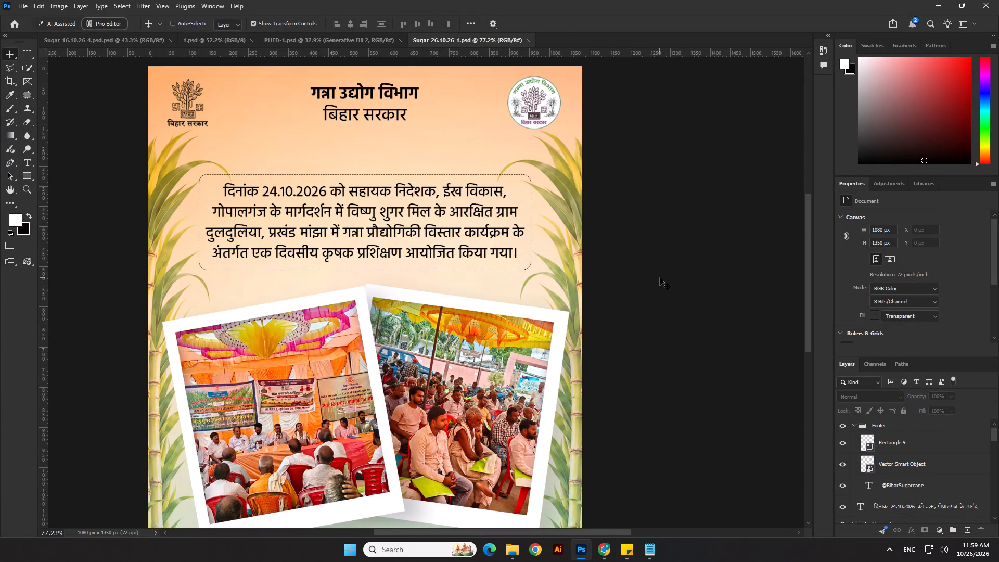
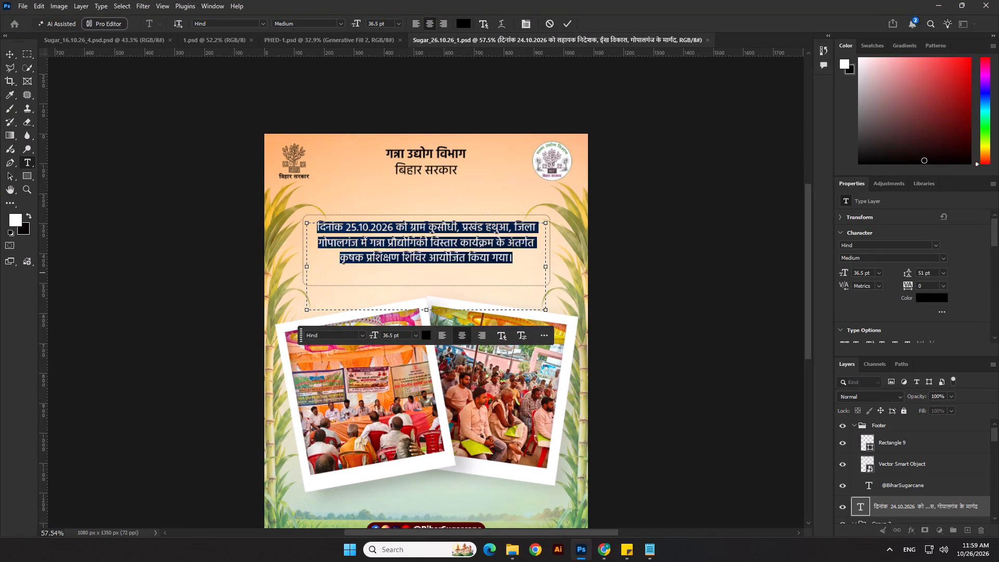
Set the selected caption text to 45 pt after trying 40 pt, commit the text edit and deselect the layer.
left_click_drag(865, 273, 822, 277)
key("4")
key("0")
key("Return")
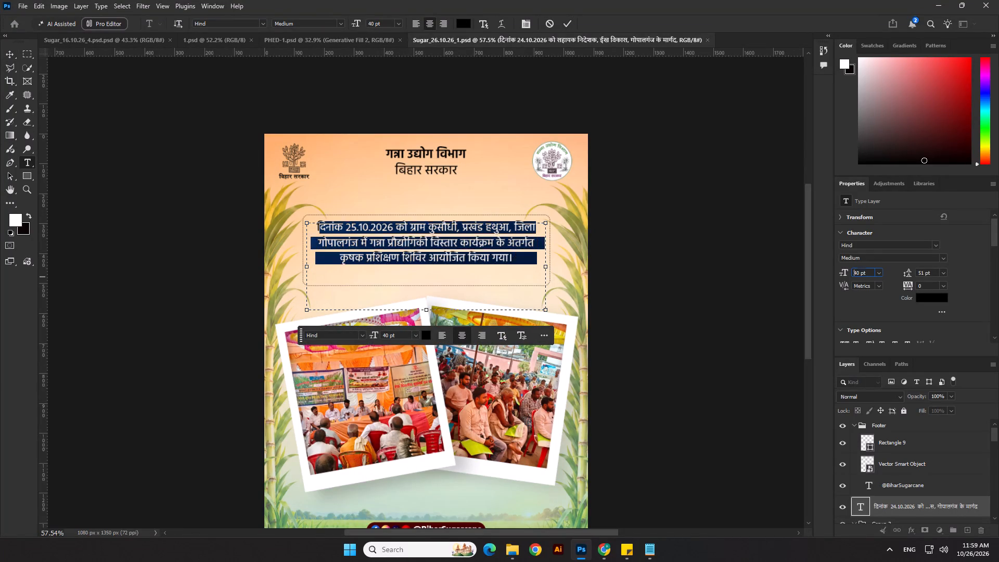
left_click(858, 270)
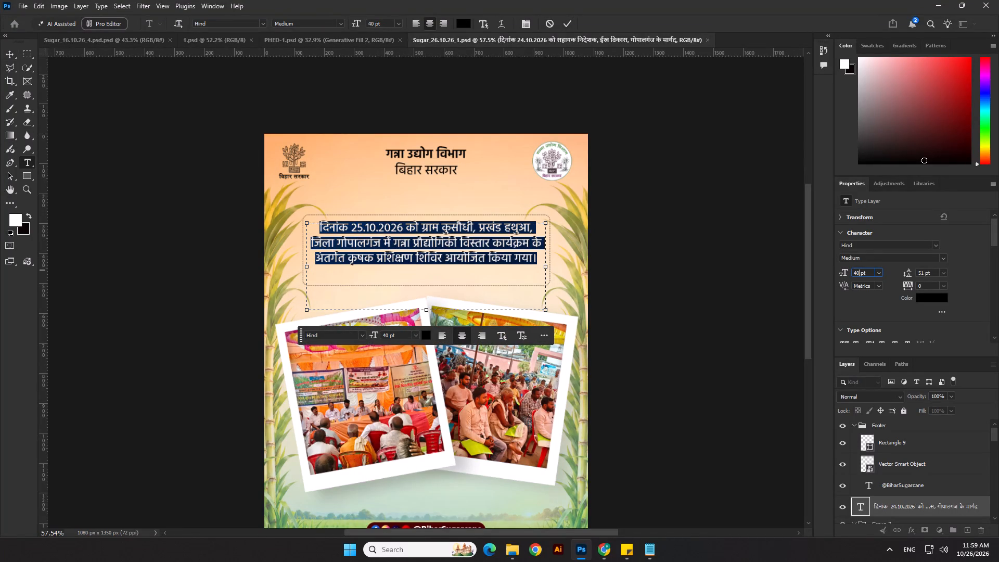
key("5")
key("Return")
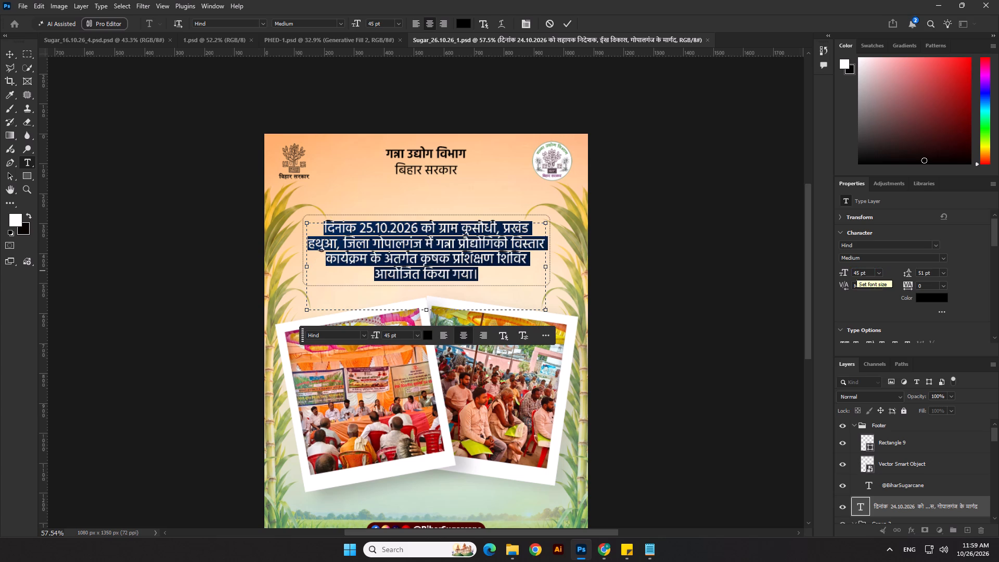
left_click(565, 22)
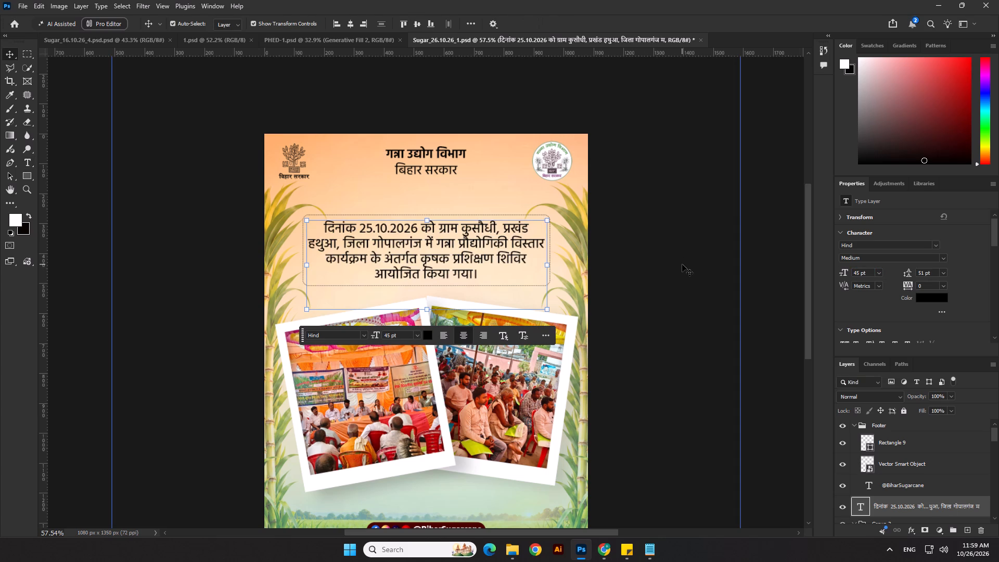
left_click(677, 266)
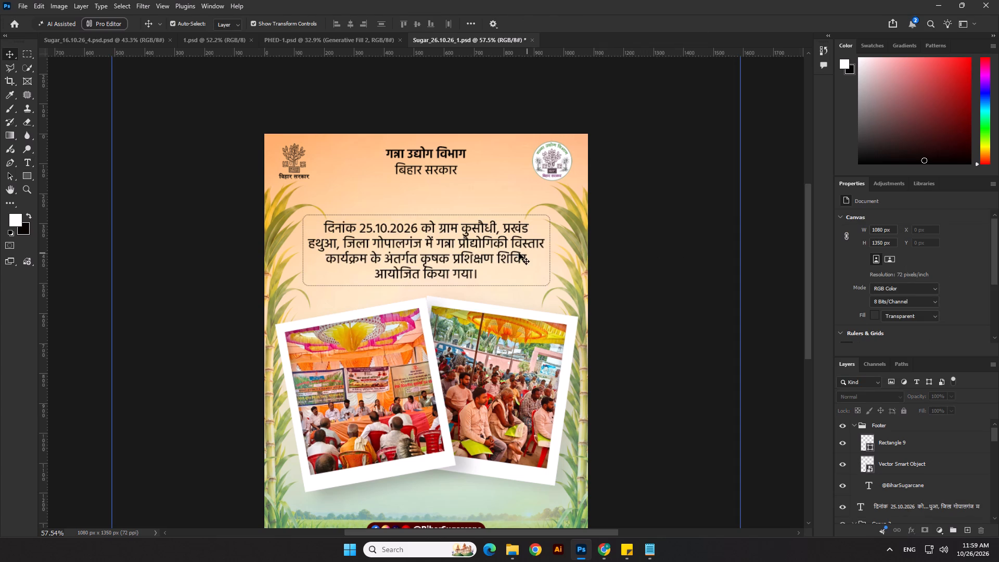
Set the caption text layer's leading to 55 pt and its font size to 44 pt, and deselect it.
left_click(625, 303)
left_click(511, 266)
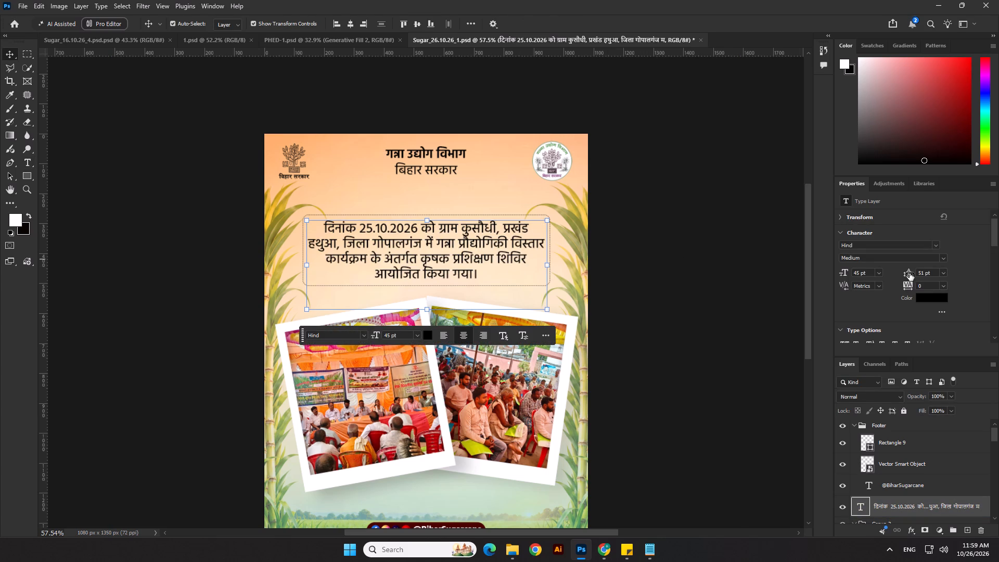
left_click(905, 273)
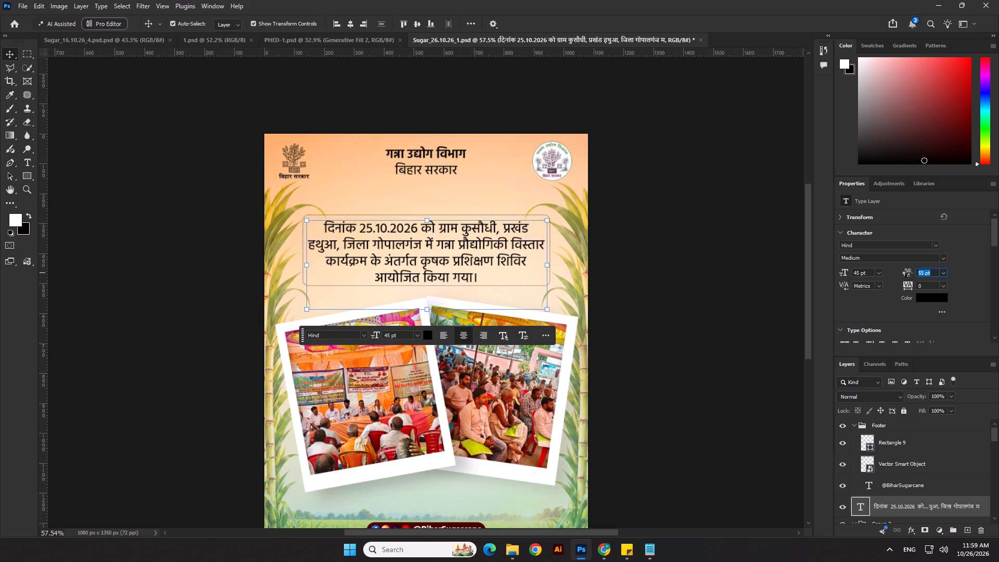
left_click(859, 272)
key("4")
key("Return")
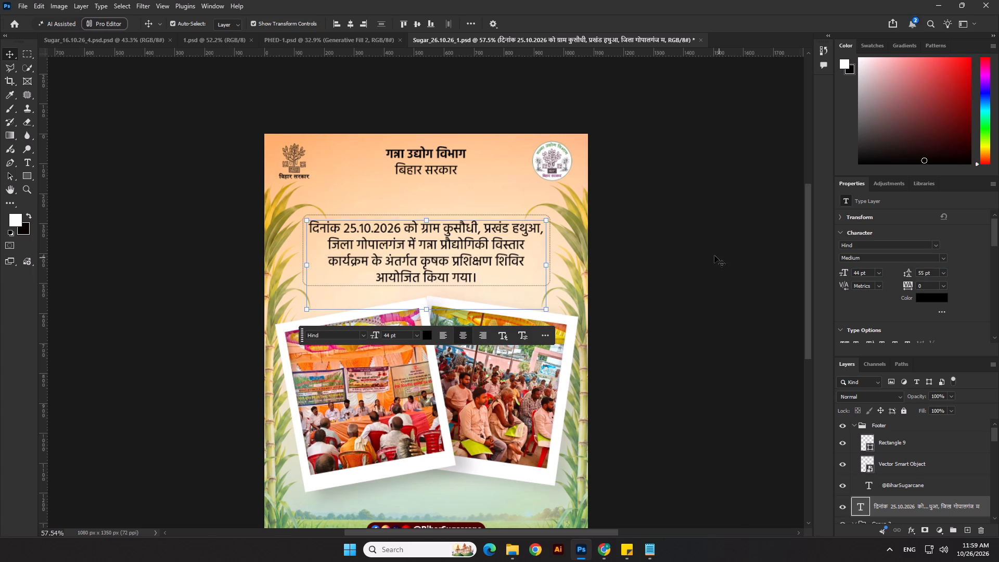
left_click(650, 259)
Nudge the caption text layer up 2 px inside its dashed frame and deselect it.
scroll(432, 254, "up", 1)
left_click(432, 254)
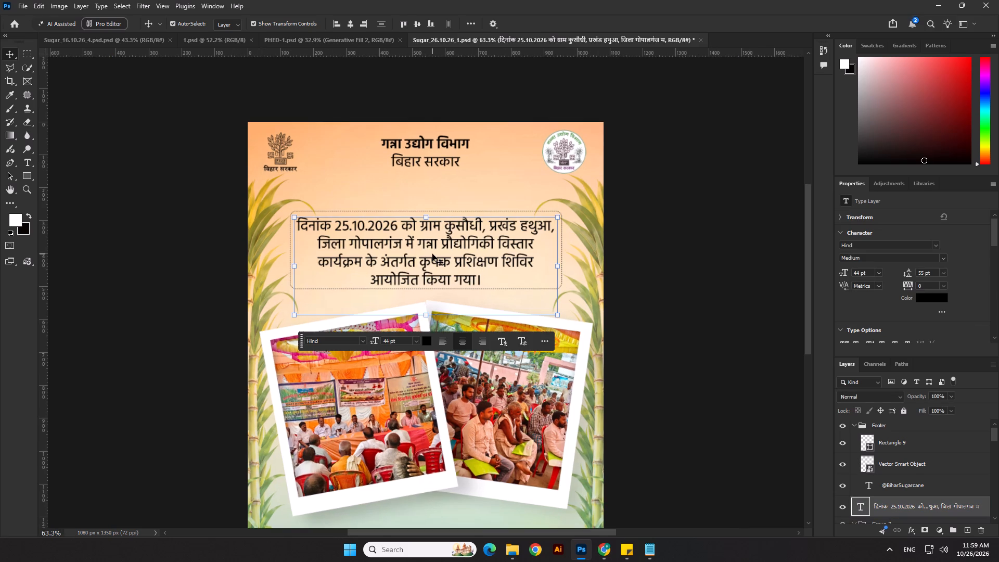
key("shift+Up")
key("shift+Down")
key("Up")
key("Up")
left_click(667, 252)
Open Sugar_26.10.26_2.psd.psd from the 26.10.26 folder, examine its design and background layers, and close it.
scroll(653, 244, "down", 2)
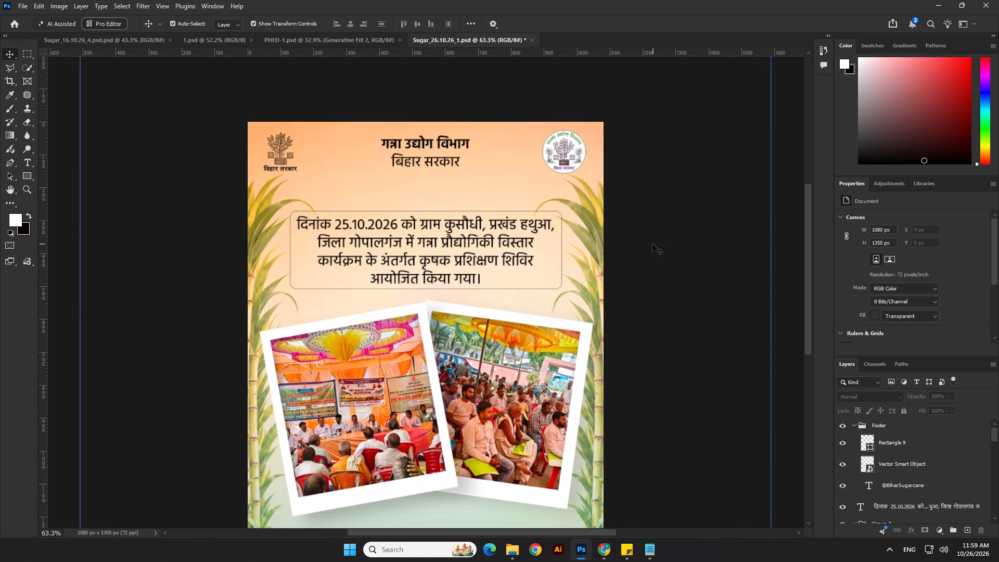
scroll(652, 244, "down", 2)
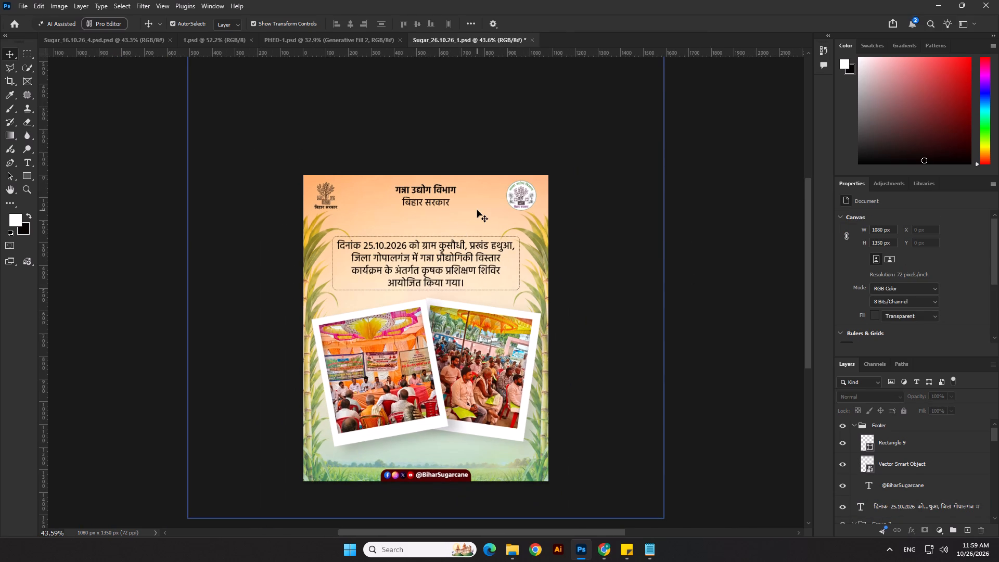
left_click(477, 210)
scroll(736, 425, "down", 2)
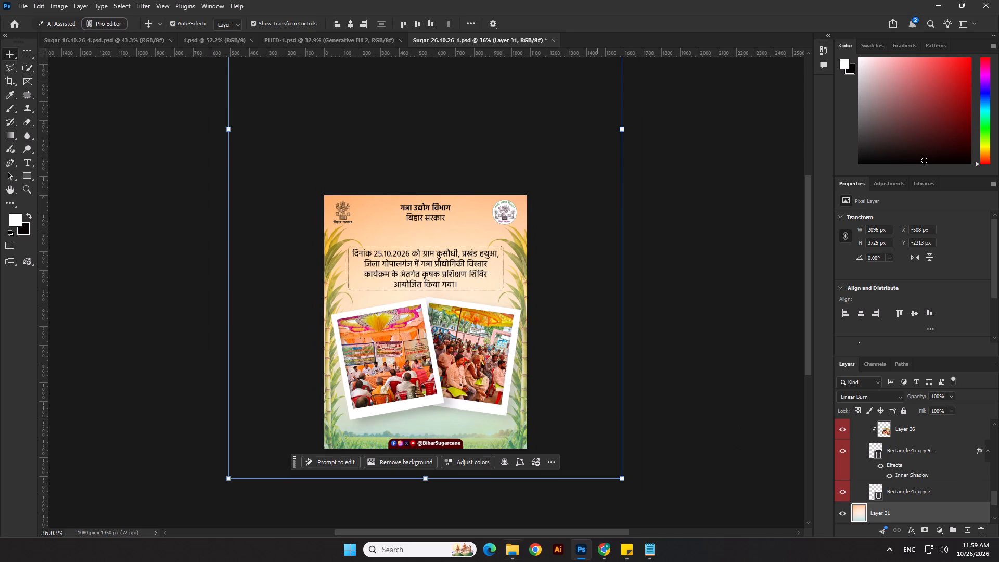
left_click(507, 550)
left_click(467, 398)
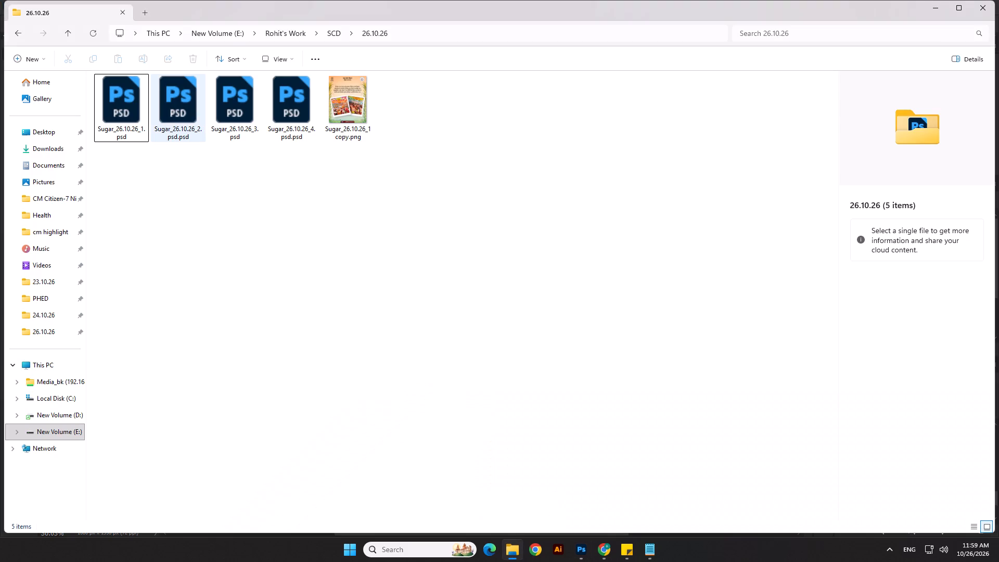
double_click(185, 126)
scroll(460, 114, "down", 3)
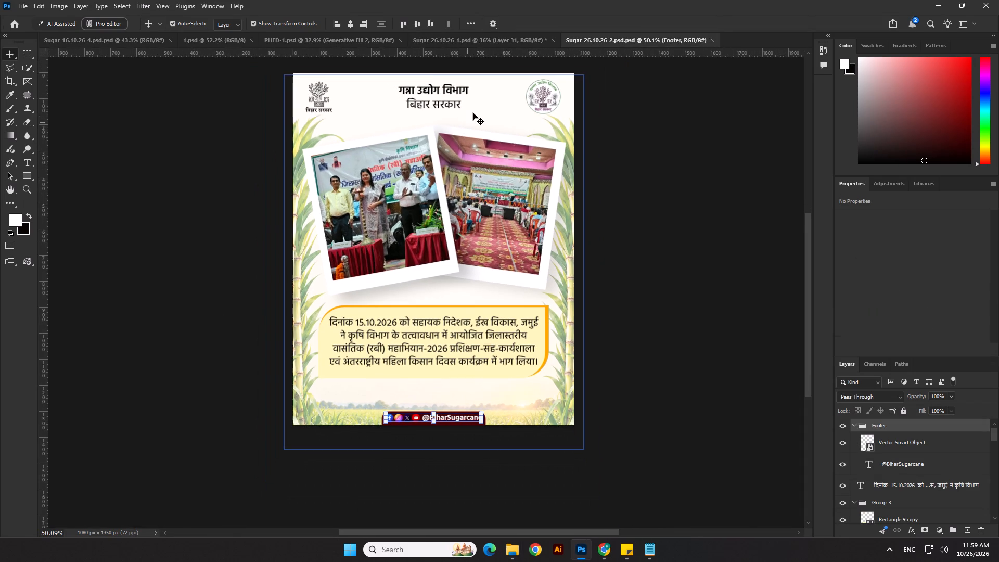
left_click(489, 101)
scroll(876, 429, "down", 3)
scroll(900, 483, "up", 2)
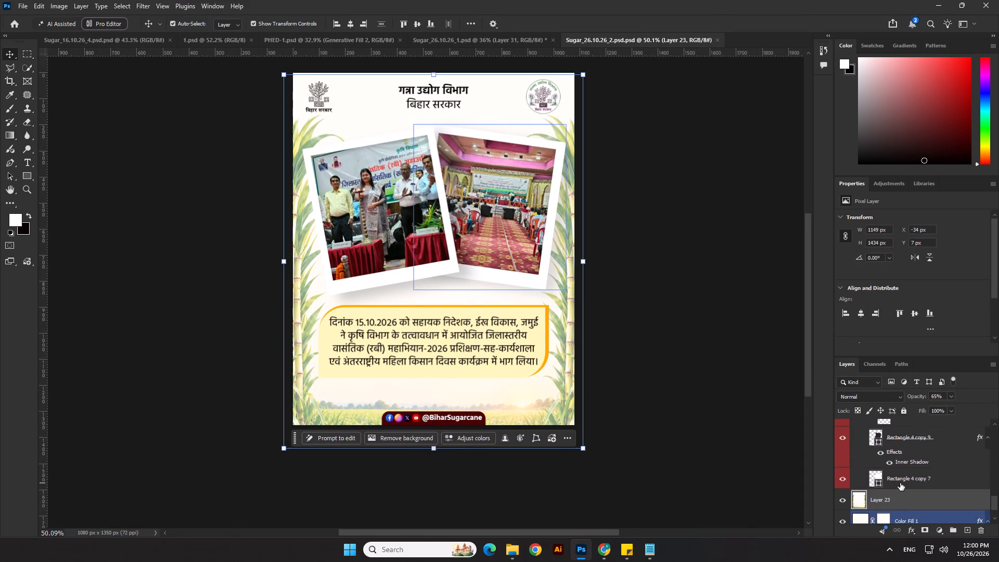
scroll(900, 482, "up", 3)
scroll(900, 482, "down", 7)
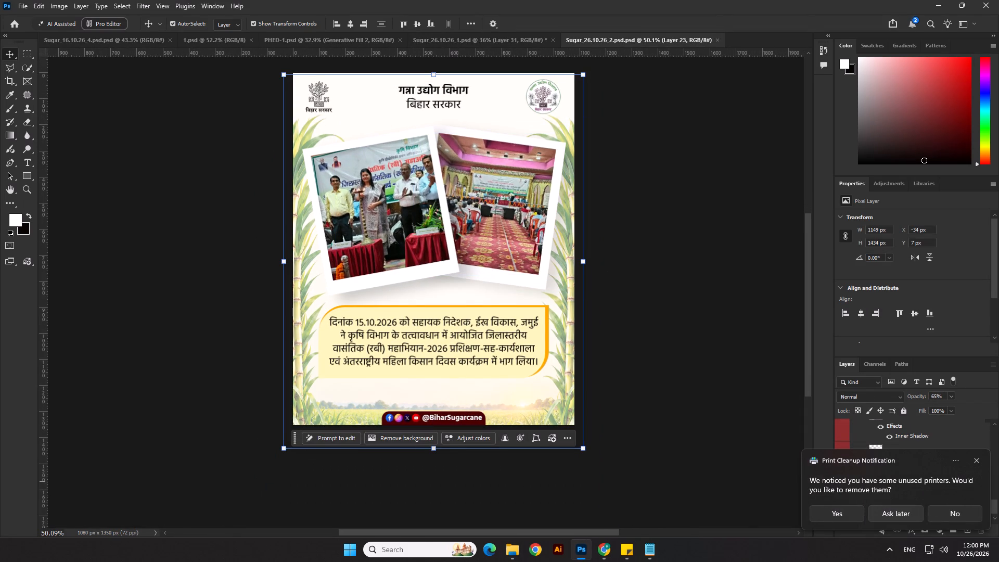
left_click(975, 462)
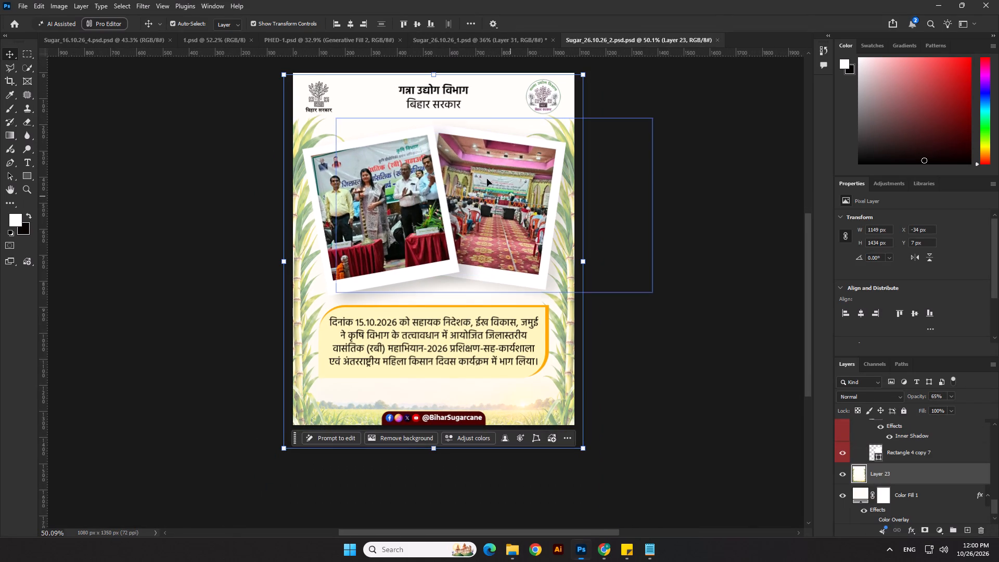
left_click(720, 41)
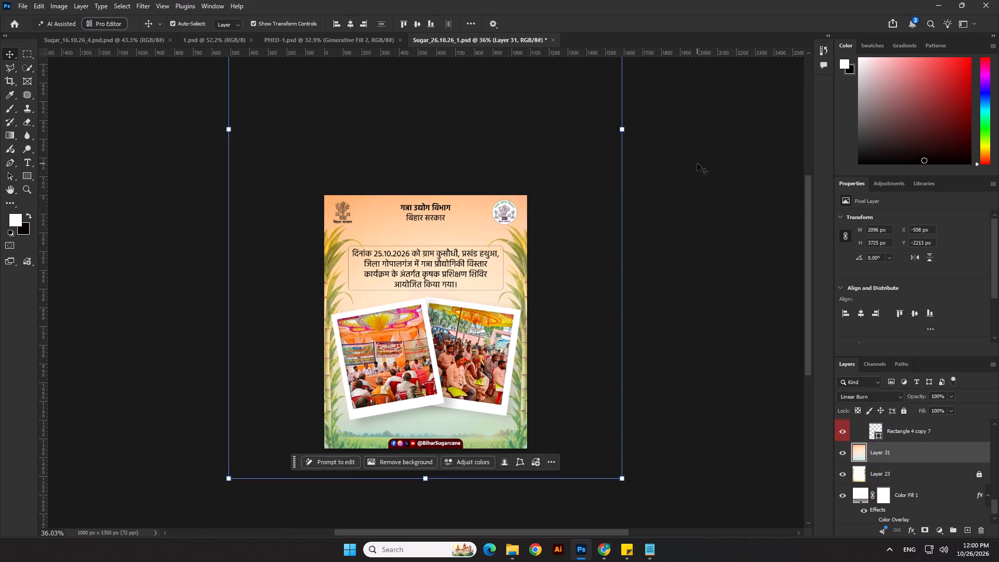
Save the edited poster as a Photoshop file over Sugar_26.10.26_2.psd.psd in the 26.10.26 folder, replacing the existing file.
left_click(697, 163)
scroll(326, 223, "up", 2)
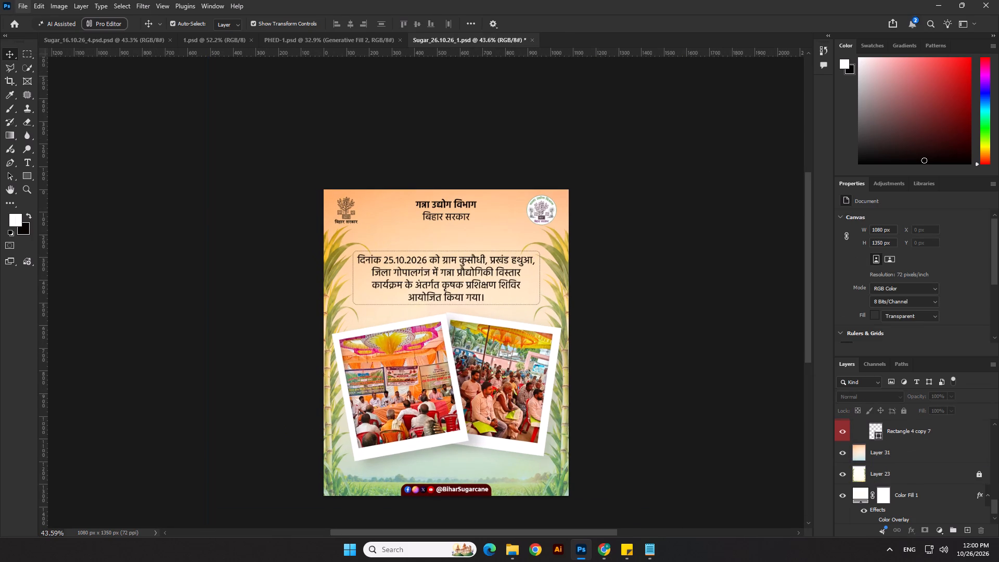
left_click(17, 2)
left_click(56, 135)
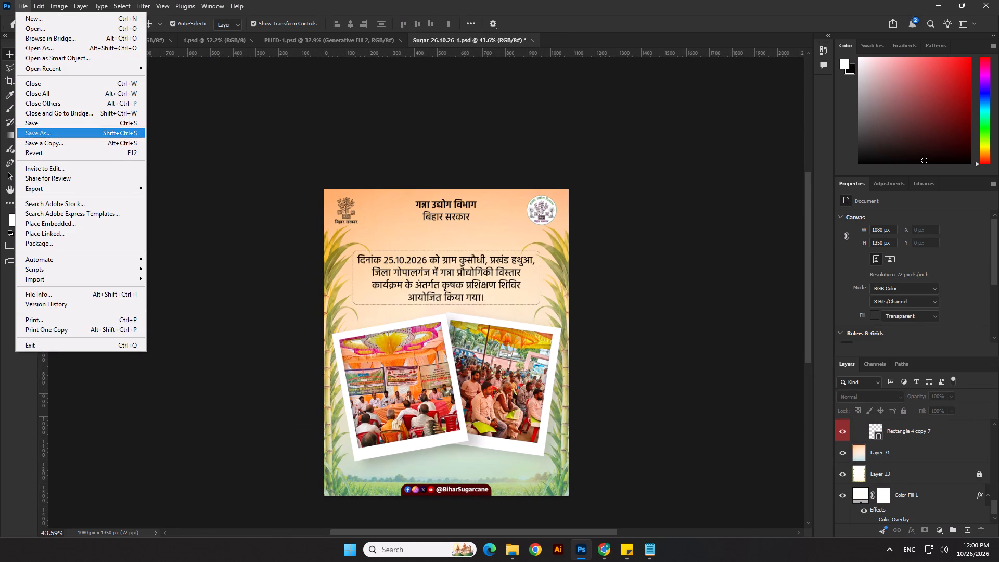
left_click(230, 109)
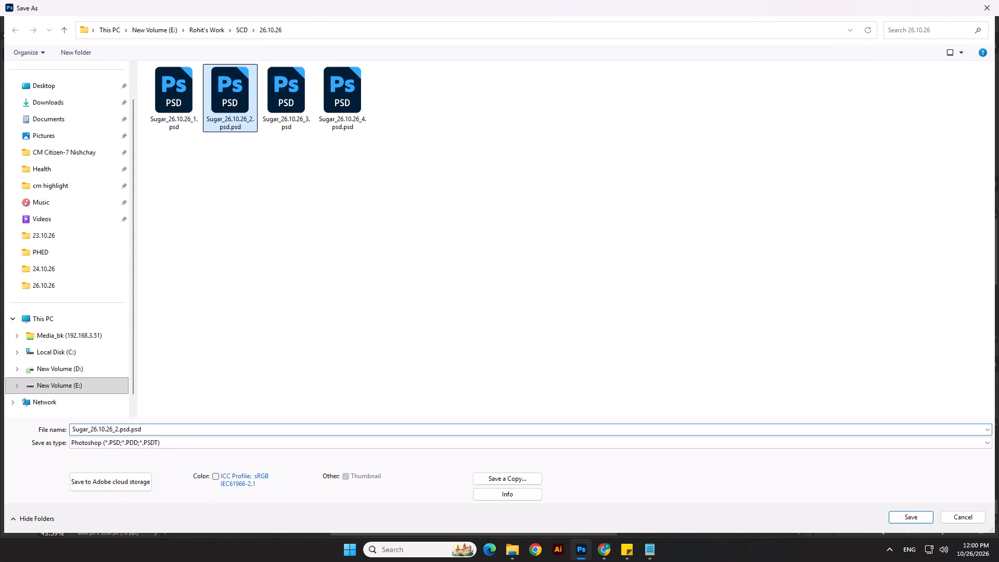
left_click(910, 520)
left_click(520, 273)
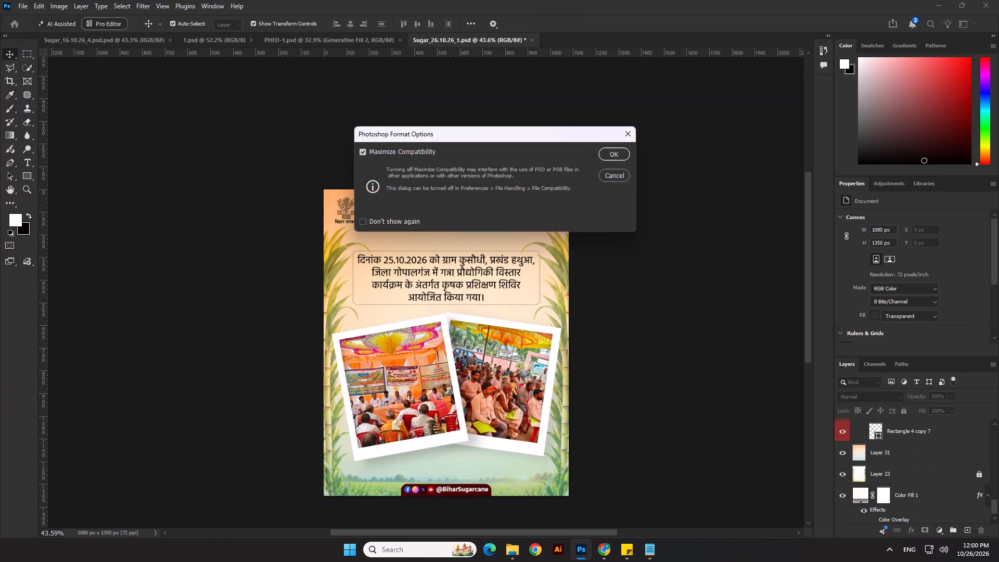
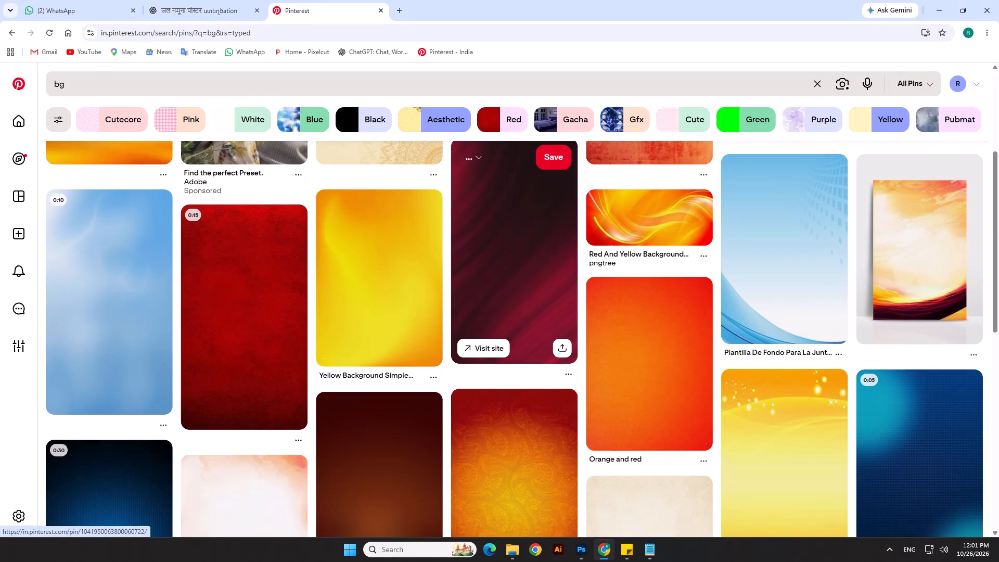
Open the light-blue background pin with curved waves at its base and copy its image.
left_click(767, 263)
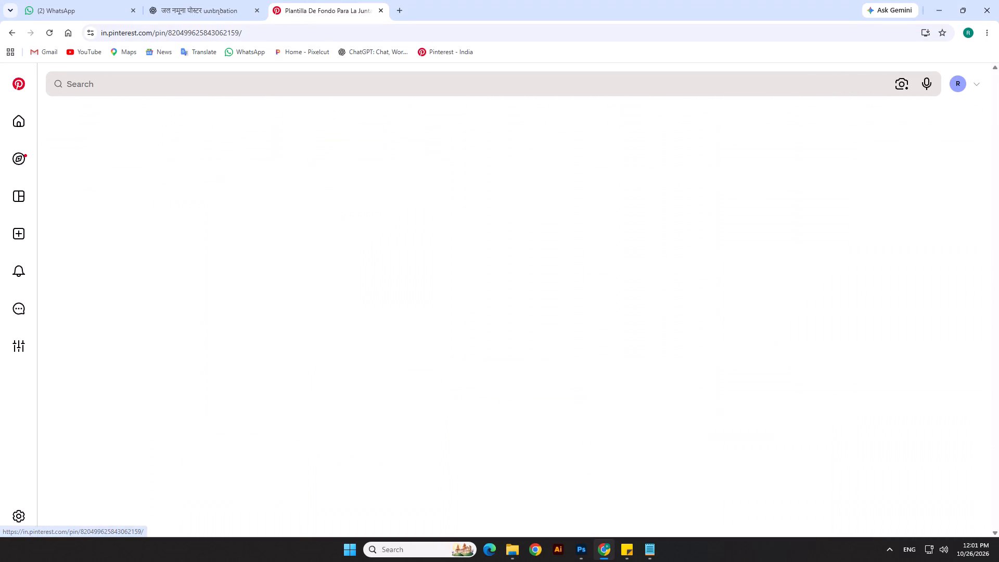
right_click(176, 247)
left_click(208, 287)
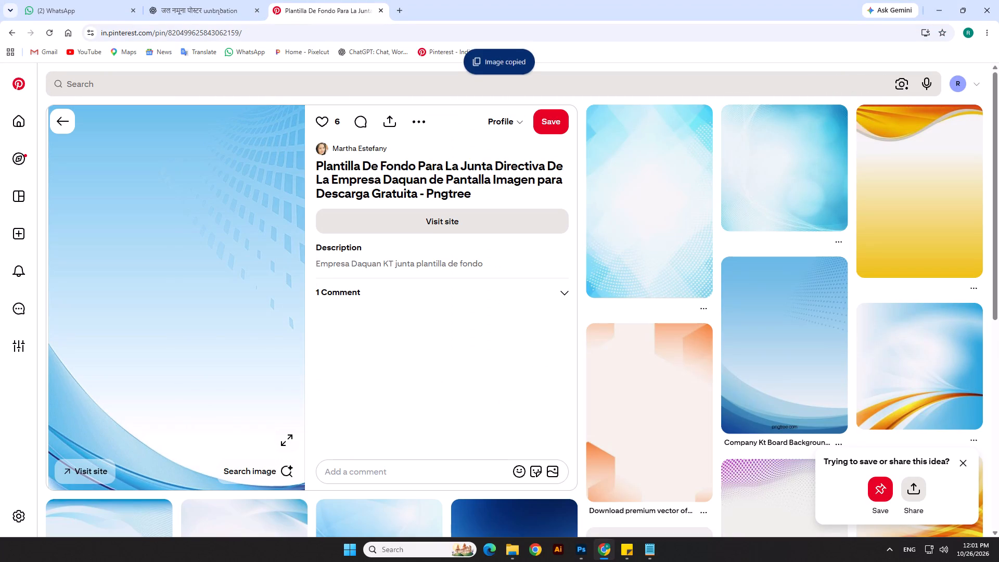
Open the related cyan geometric background pin with white halftone dots and copy its image.
left_click(655, 206)
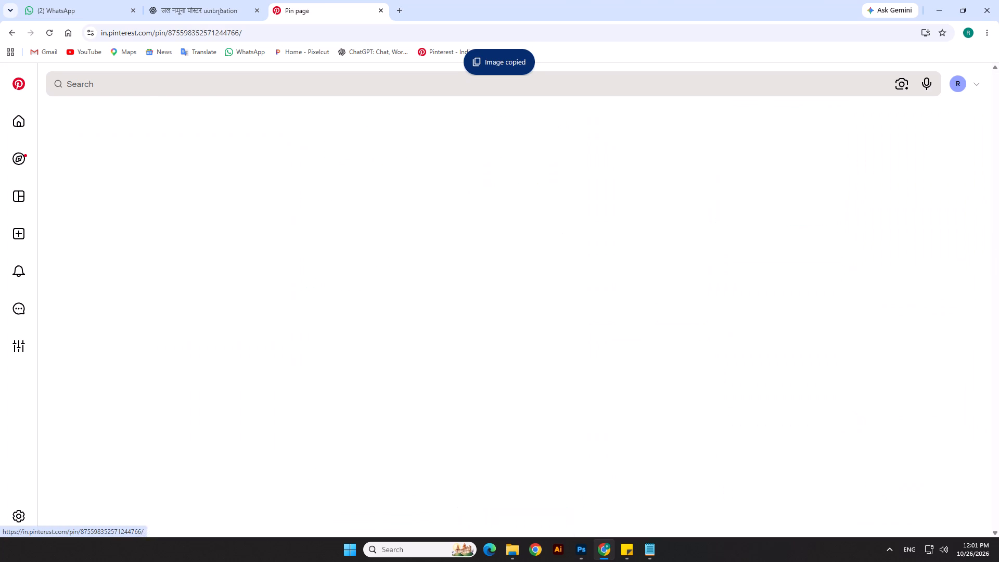
right_click(186, 268)
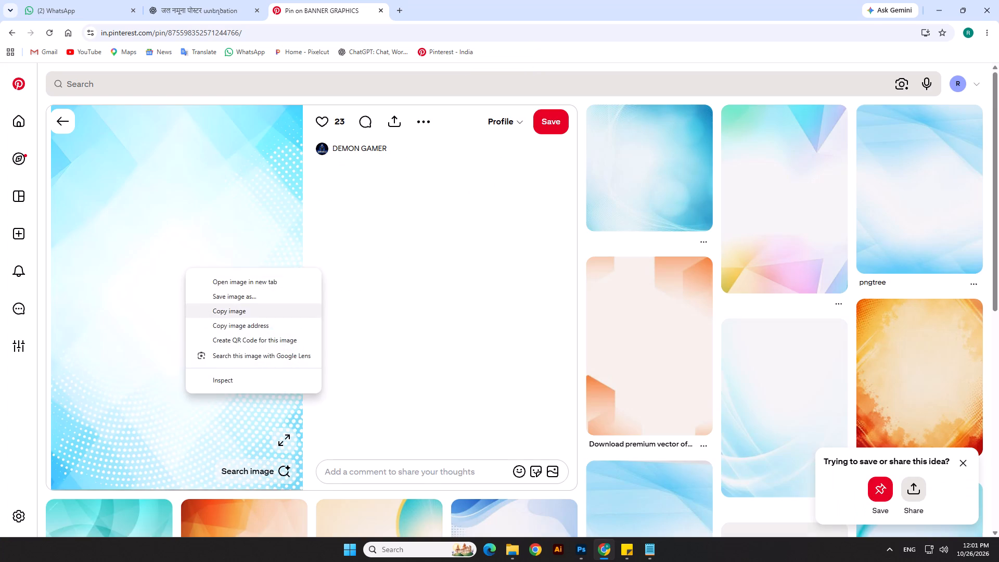
left_click(223, 311)
Switch to Photoshop, paste the copied cyan background directly above Layer 31, and delete the orange Layer 31.
key("alt+Tab")
left_click(560, 421)
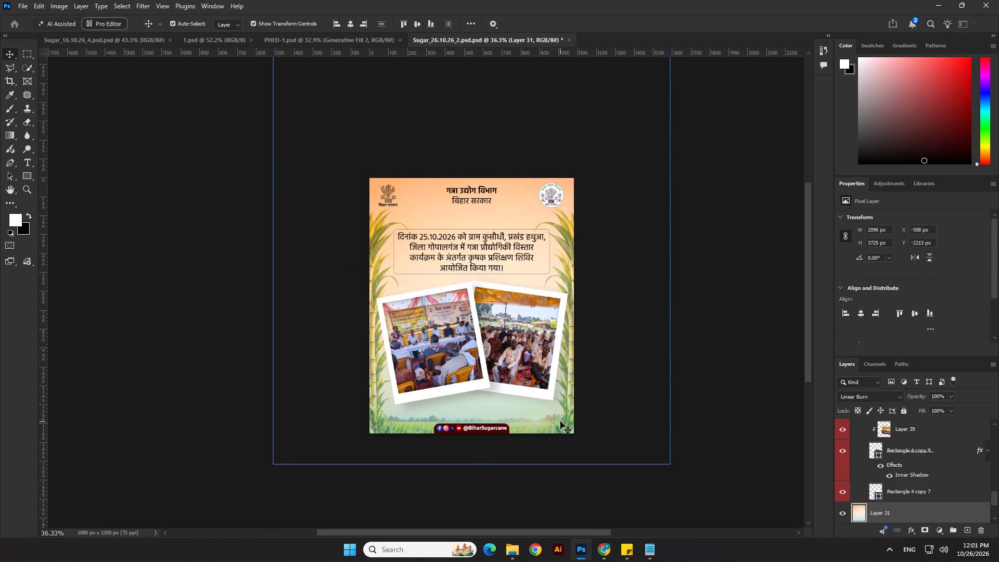
scroll(950, 484, "down", 1)
key("ctrl+v")
scroll(895, 495, "down", 3)
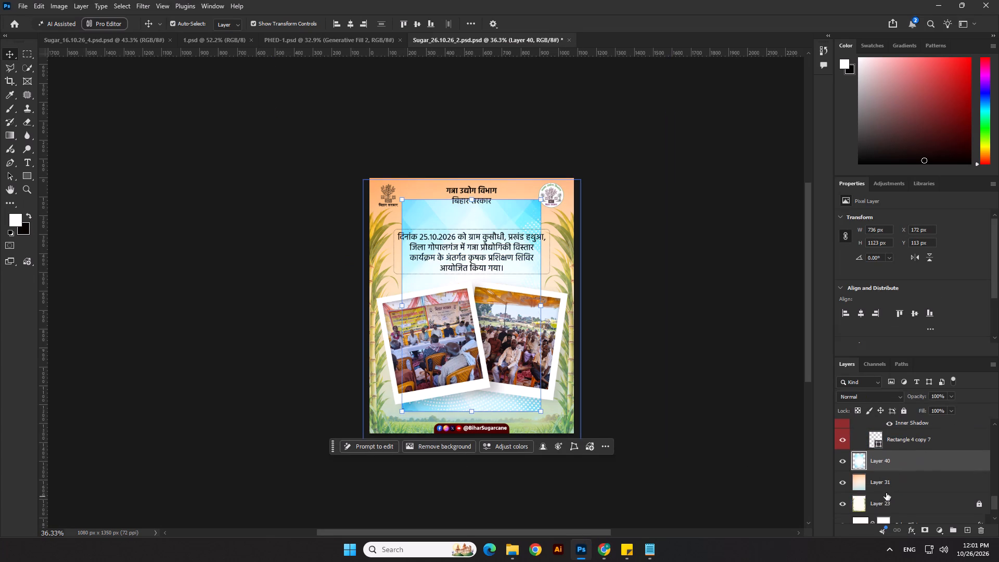
left_click(886, 486)
key("Delete")
Scale the pasted cyan background to about 1122 x 1711 px and nudge it down so it covers the whole poster.
scroll(483, 341, "down", 2)
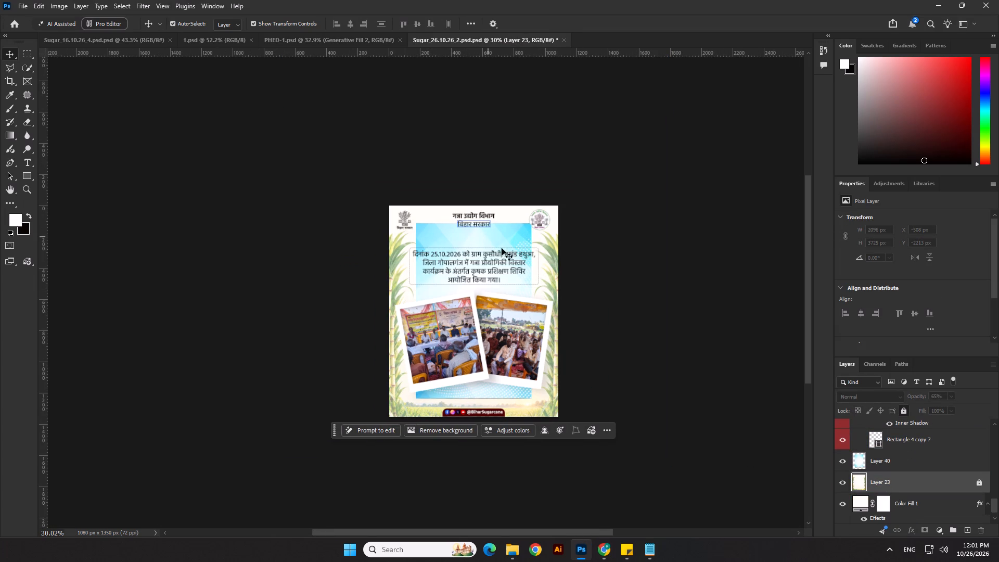
left_click(515, 227)
left_click_drag(472, 221, 483, 177)
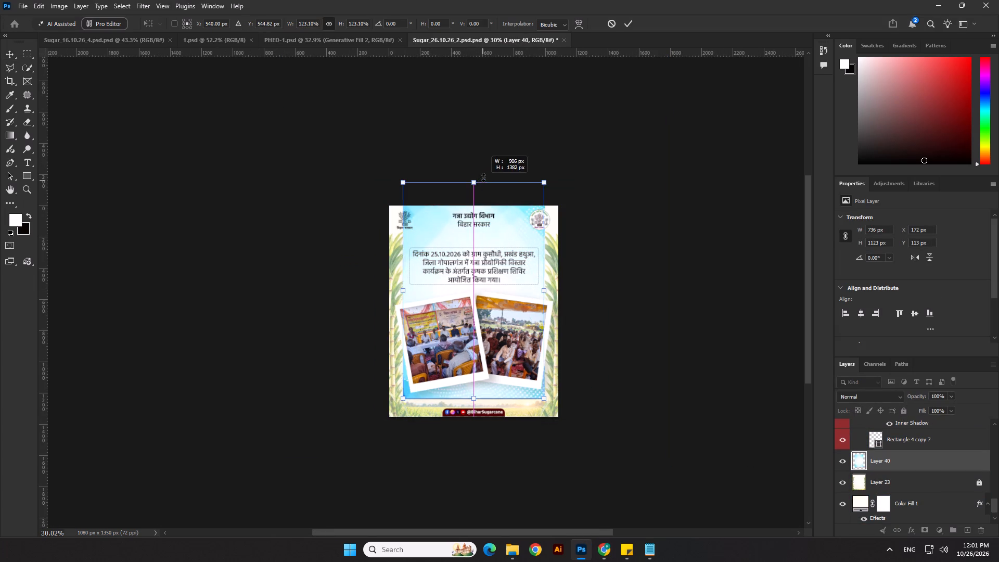
left_click_drag(483, 177, 484, 174)
left_click_drag(474, 400, 478, 445)
key("Down")
key("Down")
key("Down")
key("Down")
key("Down")
key("Down")
key("Down")
key("Down")
key("Down")
key("Return")
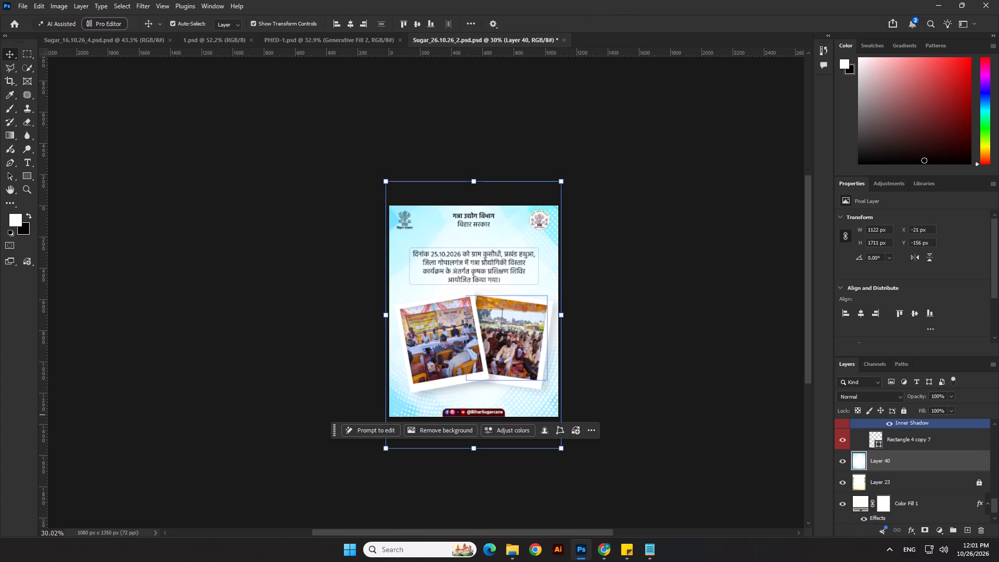
Set the cyan background layer's blend mode to Linear Burn and deselect it.
left_click(863, 395)
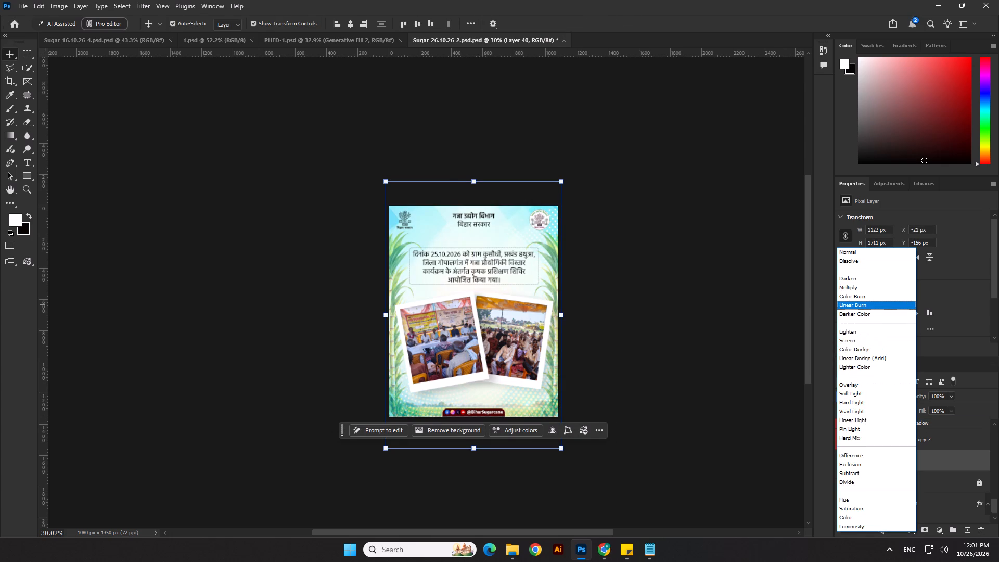
left_click(853, 302)
left_click(692, 358)
Enlarge the cyan background layer downward to about 1270 x 1937 px, keeping its top edge in place, and deselect it.
scroll(553, 413, "up", 3)
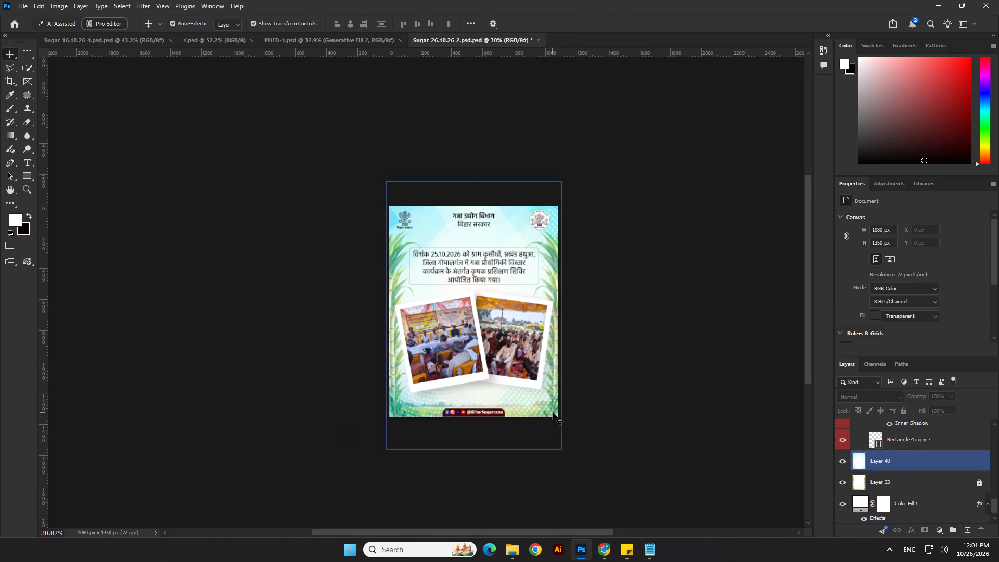
left_click(530, 398)
scroll(452, 442, "down", 3)
left_click_drag(442, 423, 443, 458)
key("Return")
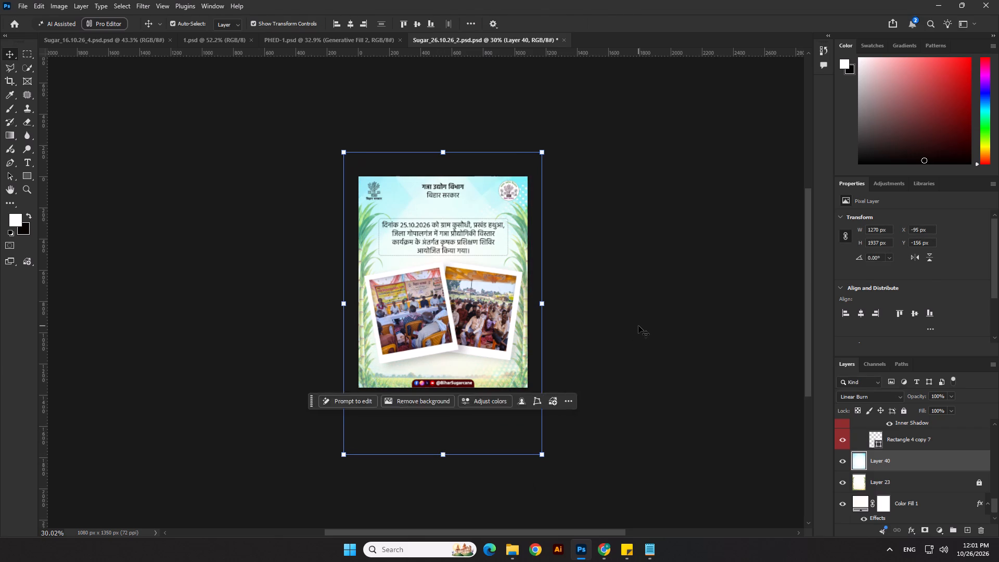
left_click(638, 326)
scroll(507, 200, "up", 3)
left_click(621, 214)
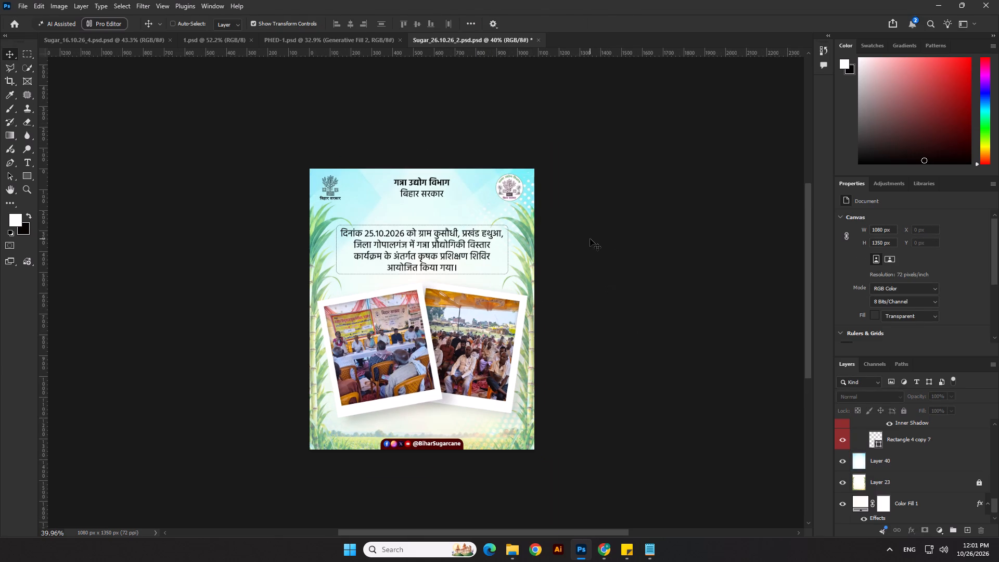
Save the poster with its new background to Sugar_26.10.26_2.psd.psd.
key("ctrl+s")
Save a PNG copy of the poster as Sugar_26.10.26_2.psd copy.png in the 26.10.26 folder.
left_click(17, 4)
left_click(44, 147)
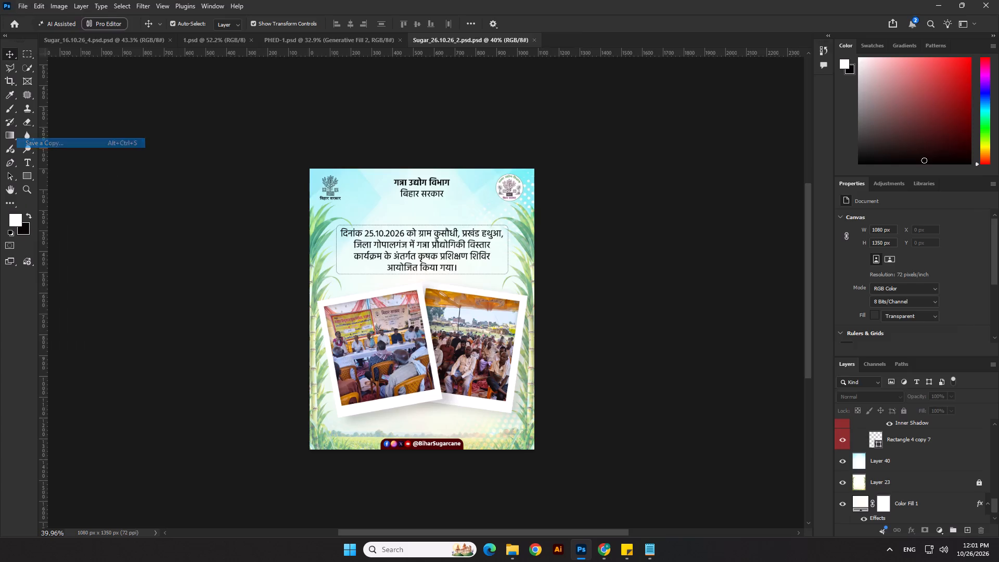
left_click(116, 426)
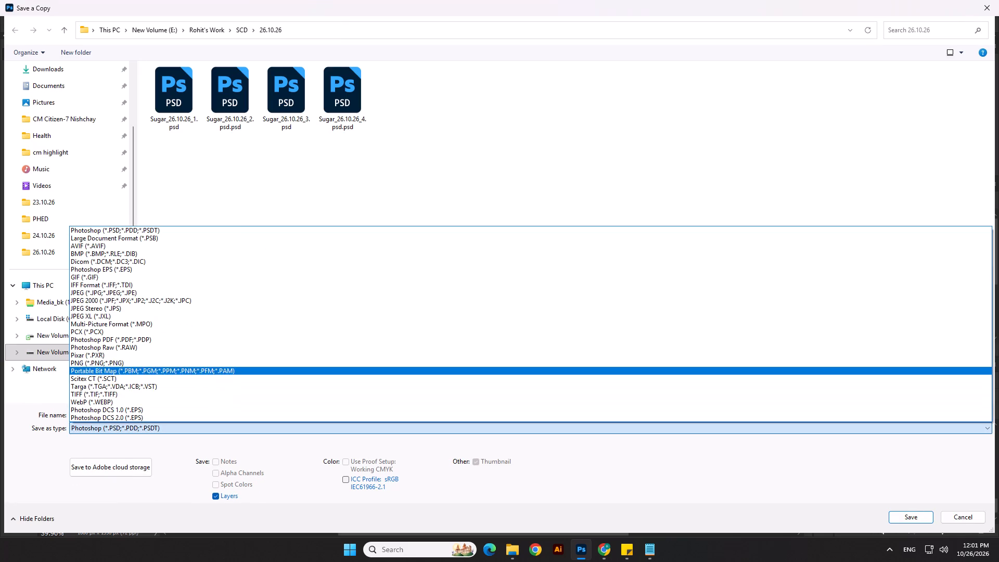
left_click(106, 361)
left_click(924, 520)
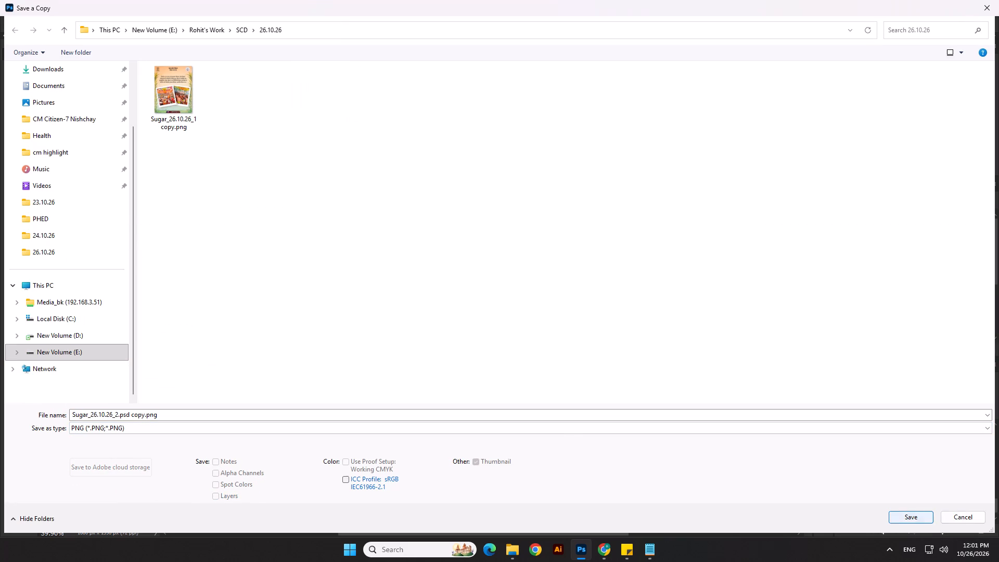
left_click(566, 164)
left_click(630, 272)
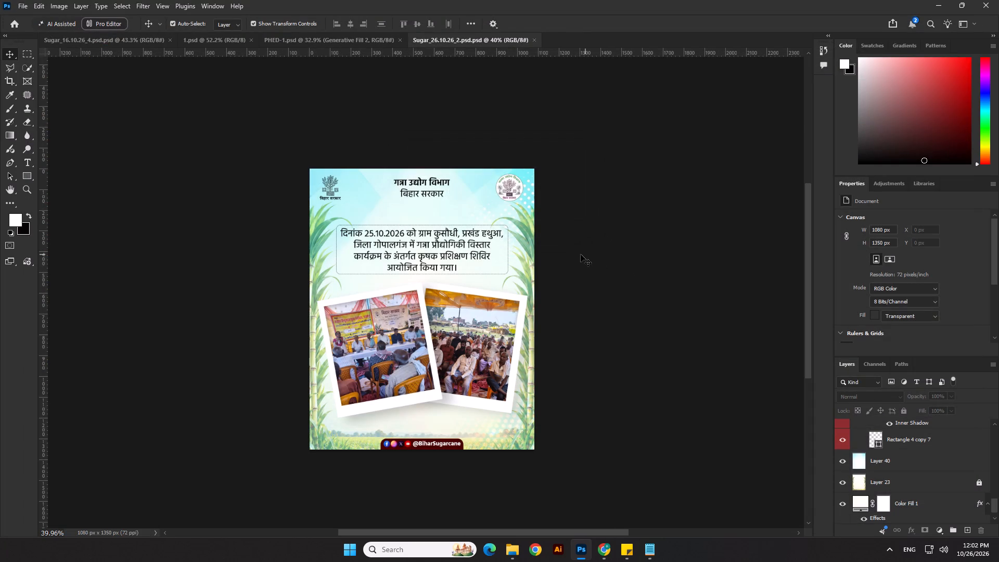
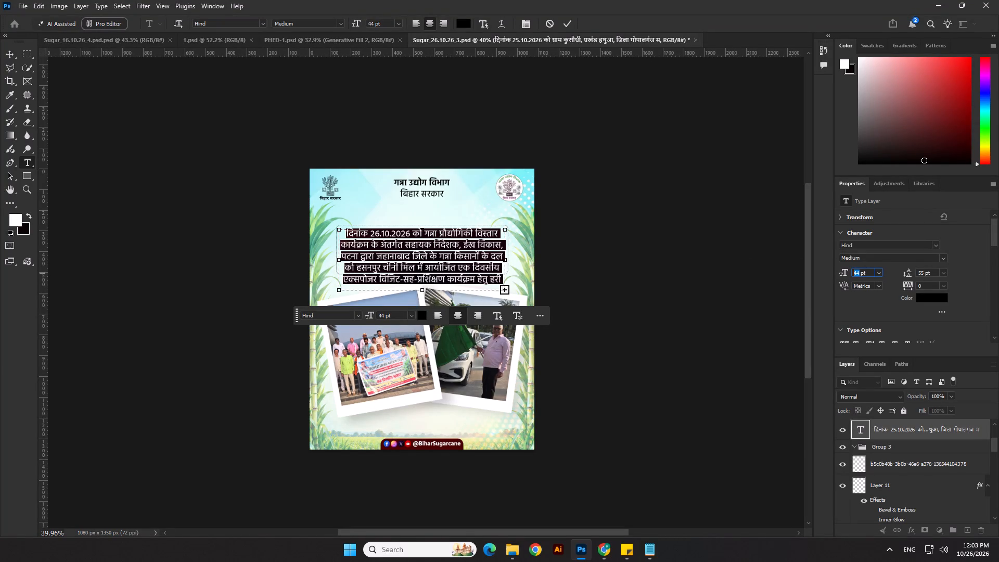
Set the selected caption text to 36 pt with 49 pt leading.
key("3")
key("6")
key("Return")
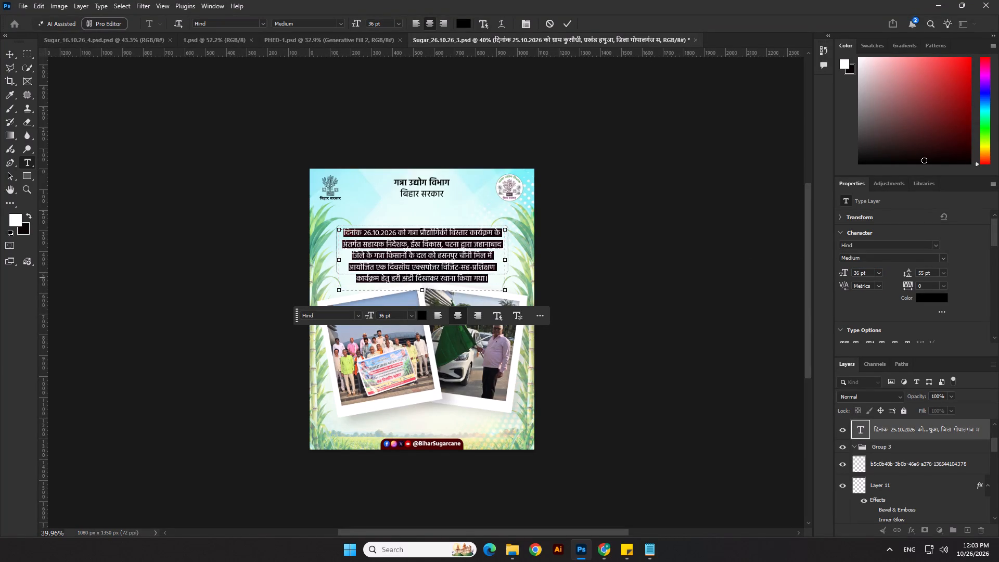
scroll(491, 261, "up", 6)
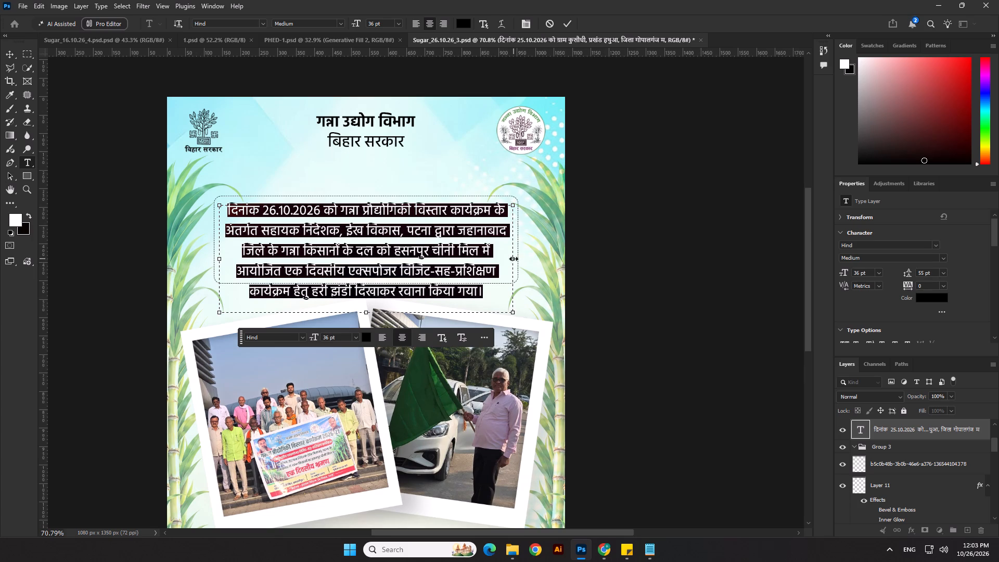
left_click(910, 274)
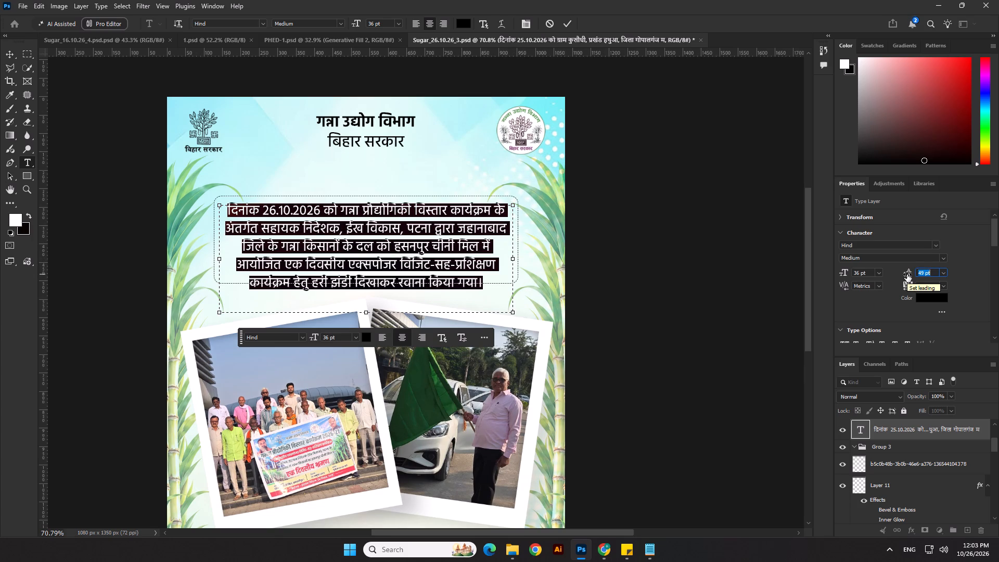
Widen the caption text box to about 811 px, commit the text, and center it horizontally on the poster.
left_click(514, 265)
left_click_drag(514, 261, 520, 262)
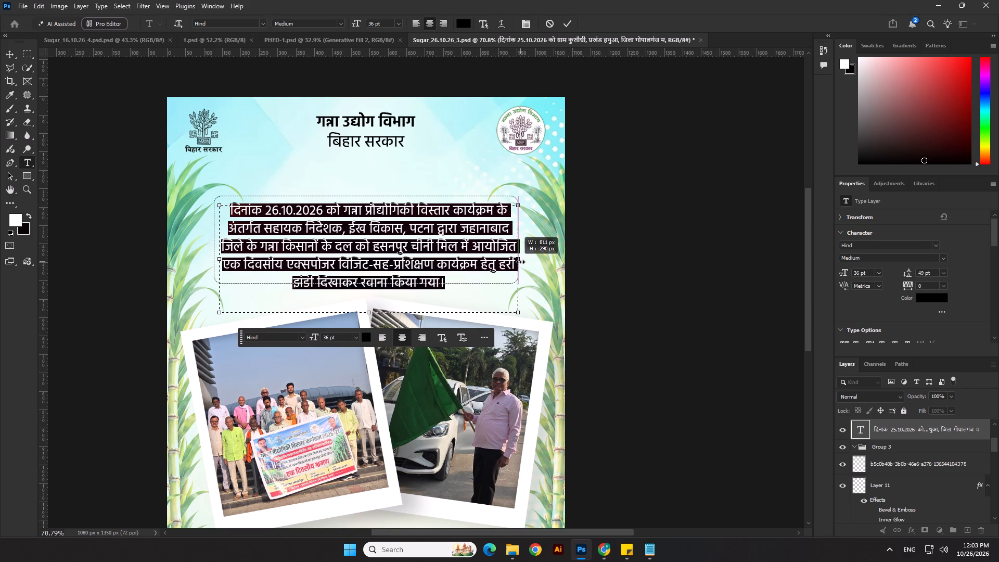
left_click_drag(520, 262, 521, 262)
left_click(564, 22)
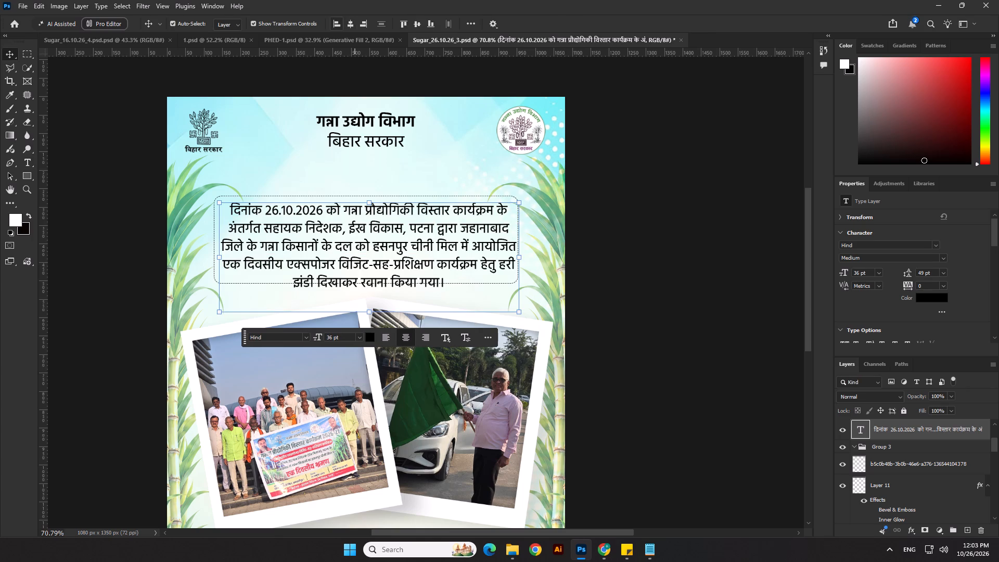
left_click(351, 22)
left_click(704, 286)
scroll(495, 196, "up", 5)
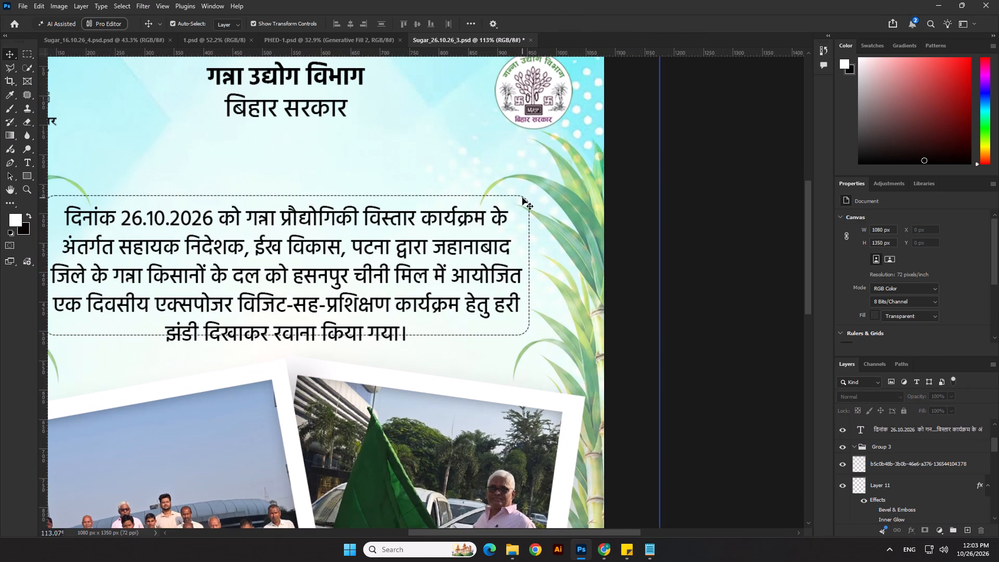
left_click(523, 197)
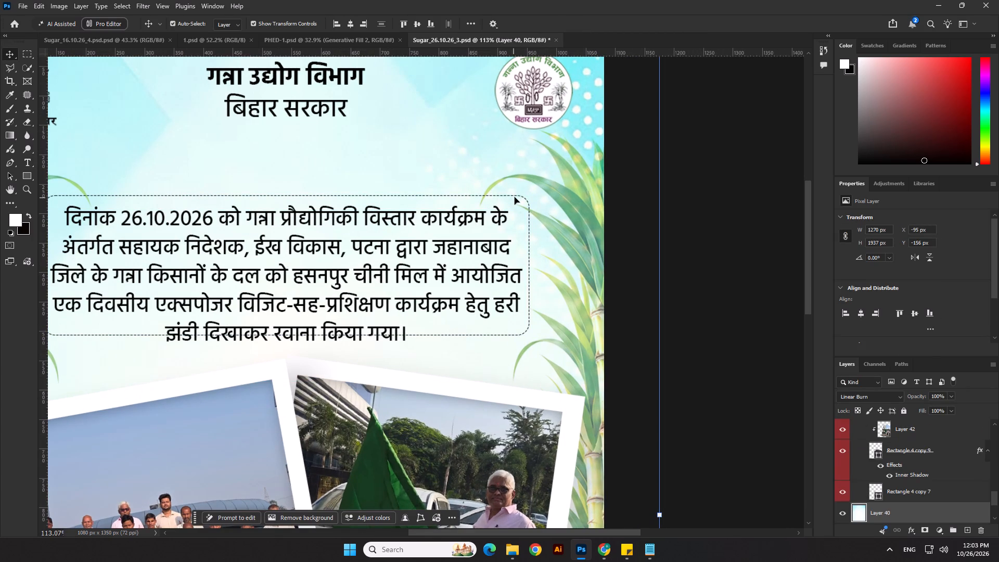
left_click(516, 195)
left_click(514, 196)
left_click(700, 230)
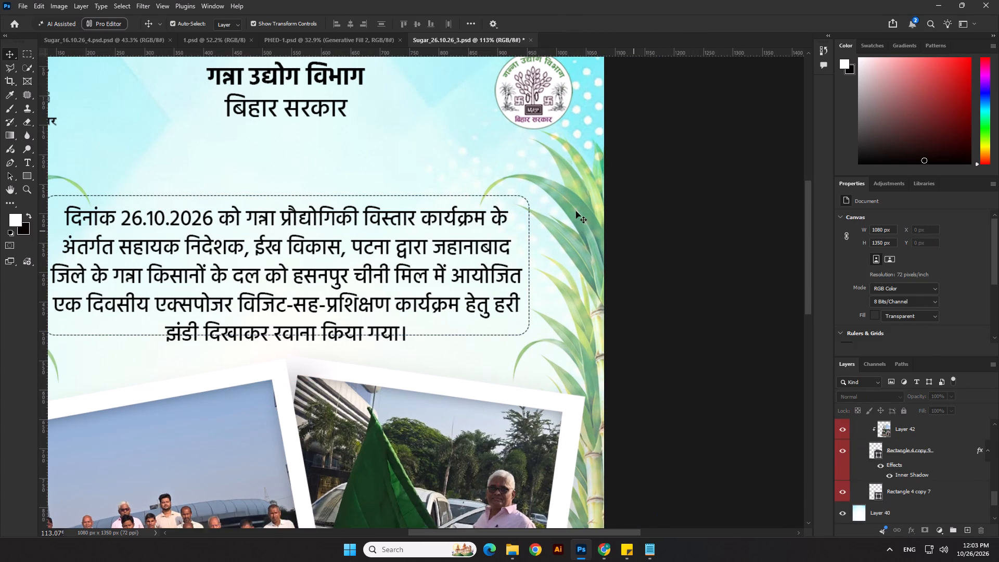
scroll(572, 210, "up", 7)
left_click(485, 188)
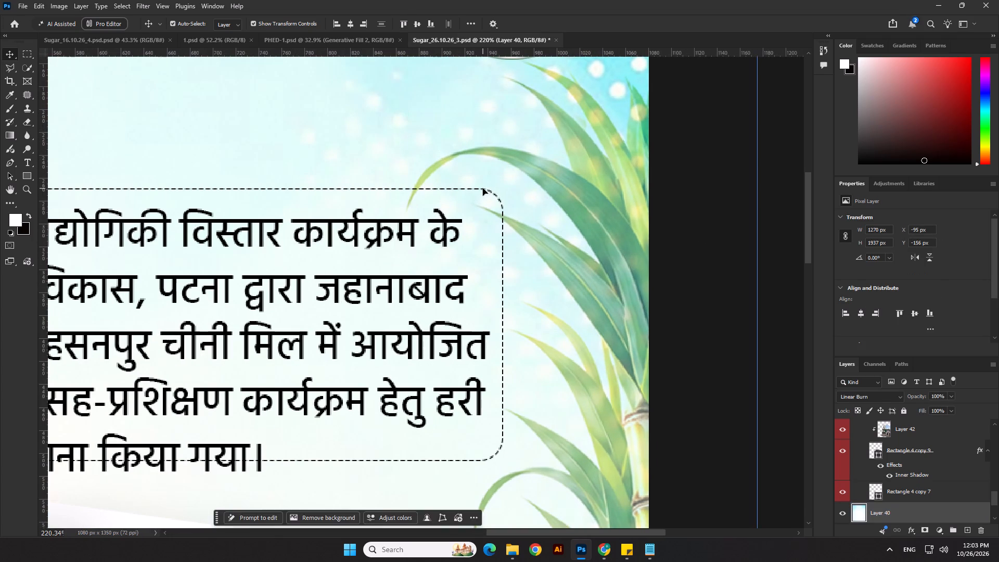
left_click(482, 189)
Extend the dashed rounded frame around the caption downward to about 261 px high and center it horizontally on the poster.
scroll(903, 465, "down", 2)
scroll(901, 462, "up", 8)
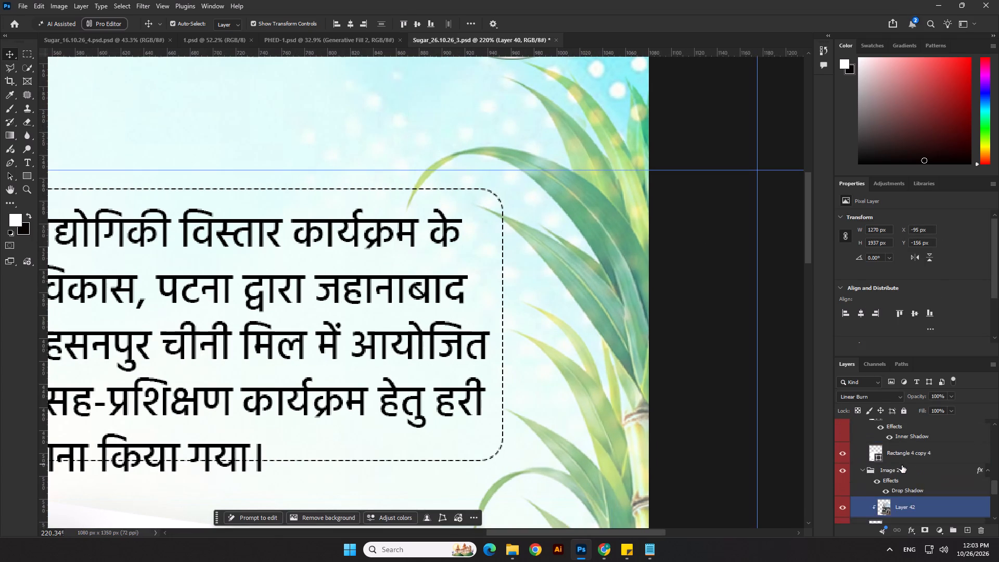
scroll(902, 465, "up", 16)
scroll(895, 461, "up", 10)
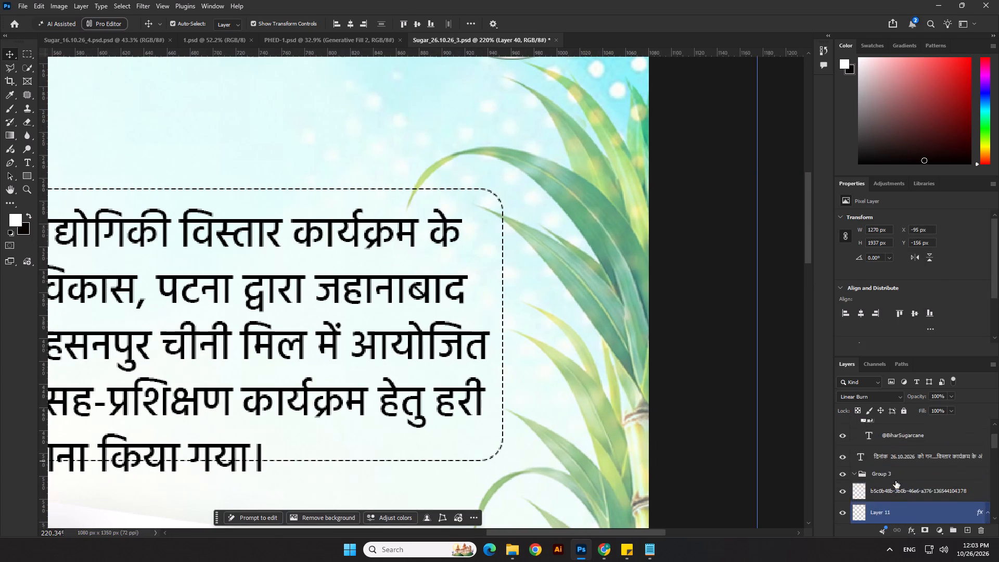
scroll(895, 481, "up", 9)
left_click(893, 444)
scroll(579, 307, "down", 9)
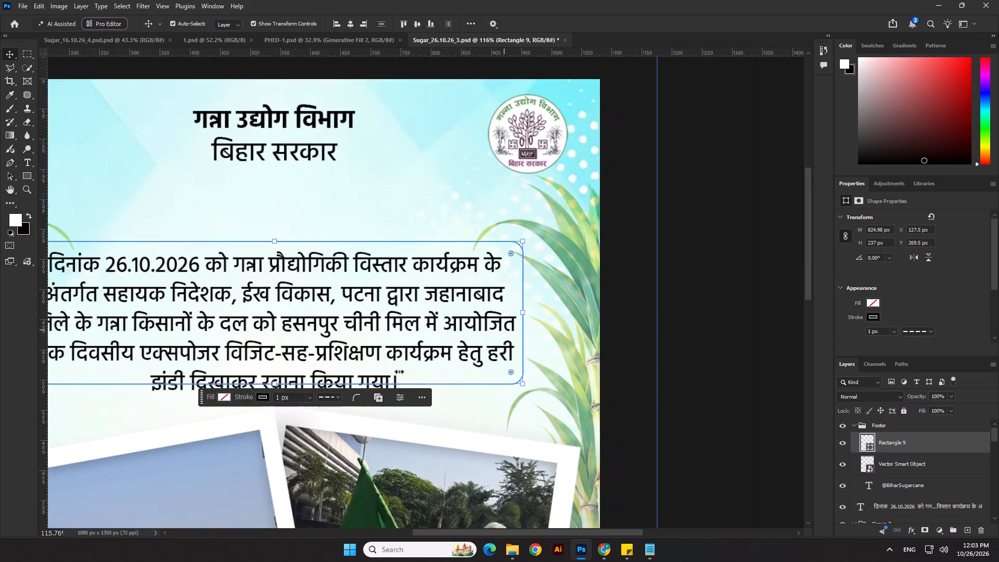
left_click_drag(316, 373, 317, 385)
scroll(362, 288, "down", 1)
key("Return")
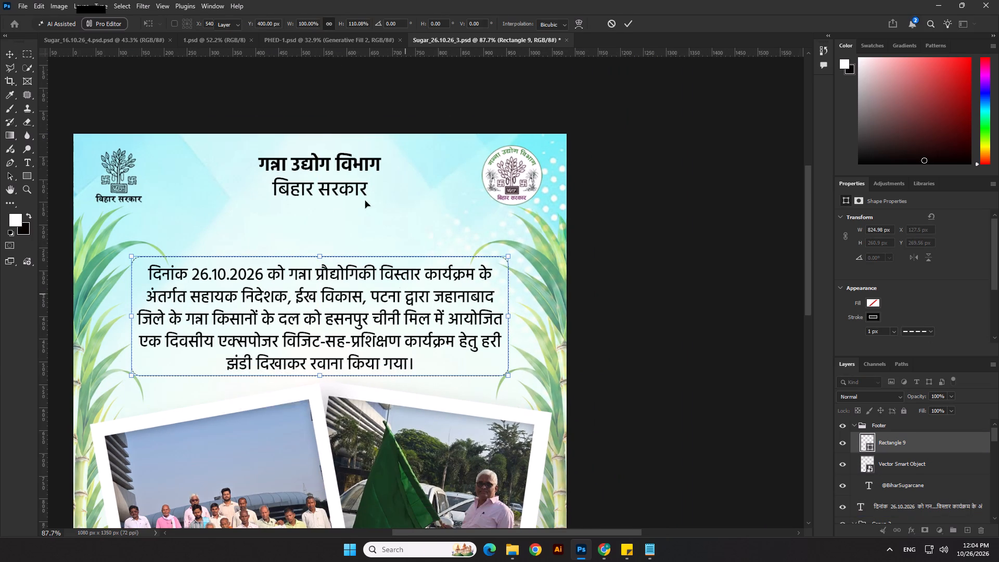
left_click(350, 21)
left_click(655, 353)
Nudge the caption text vertically to balance it inside the dashed frame, and deselect it.
left_click(402, 320)
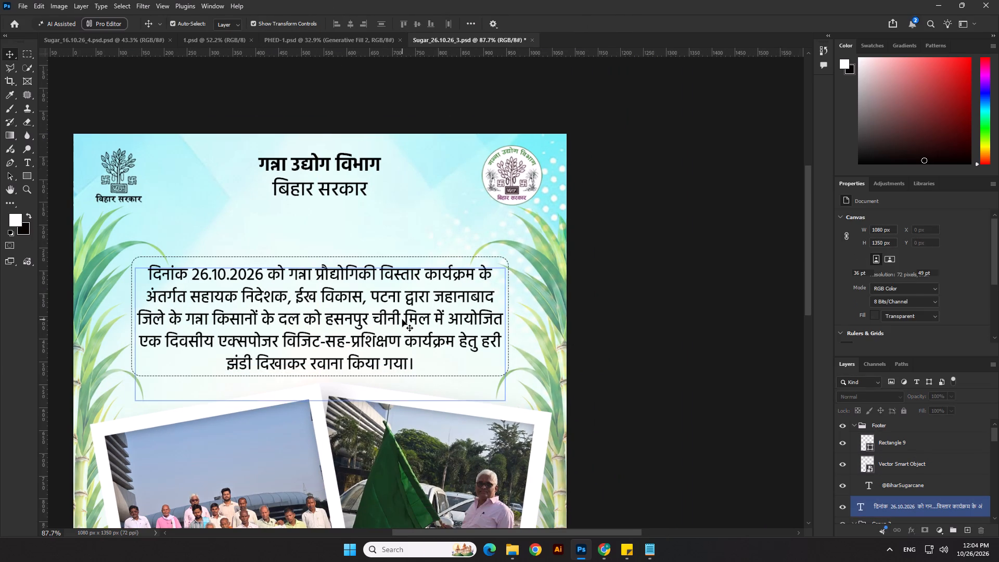
key("Up")
key("Down")
left_click(689, 314)
scroll(468, 246, "down", 1)
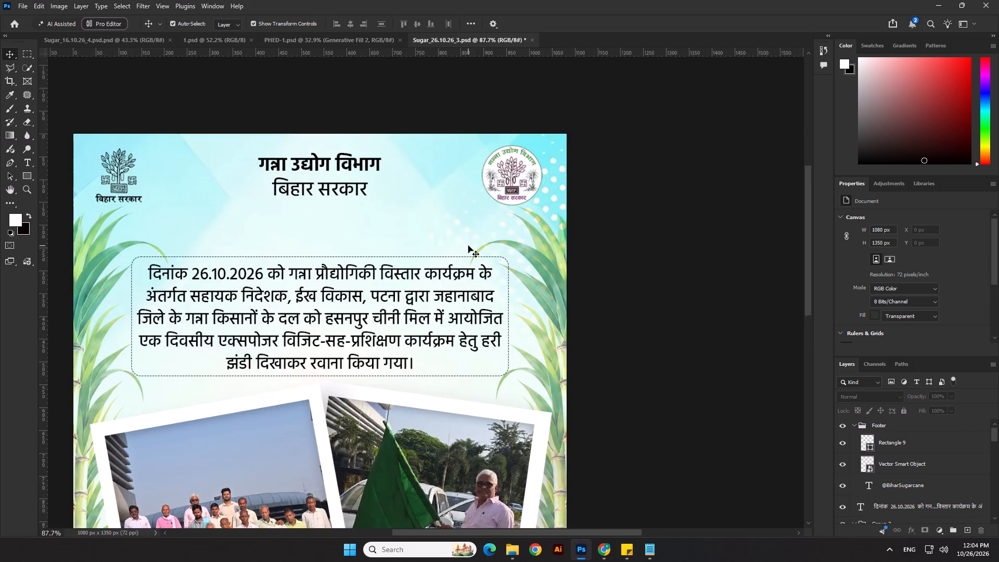
scroll(468, 246, "down", 5)
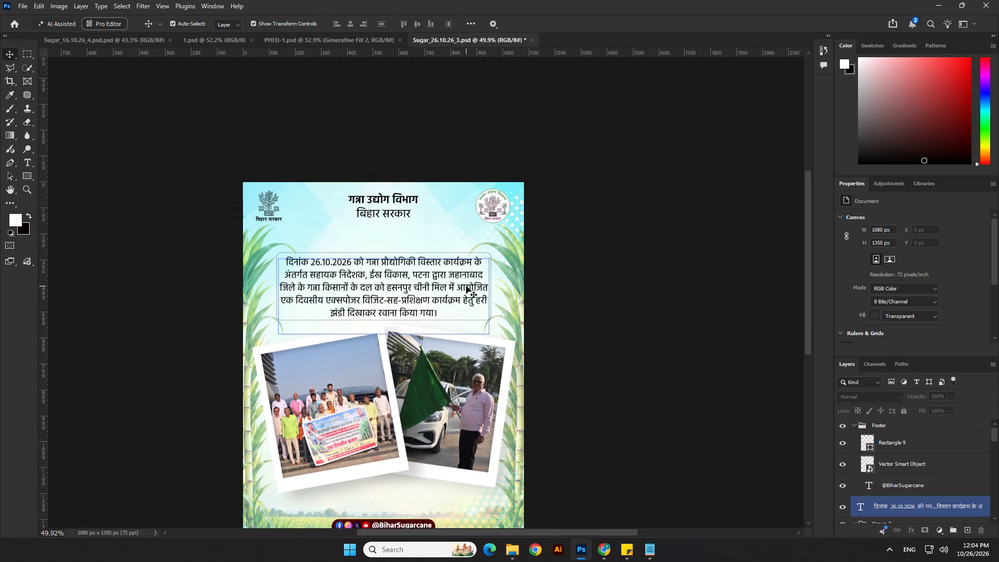
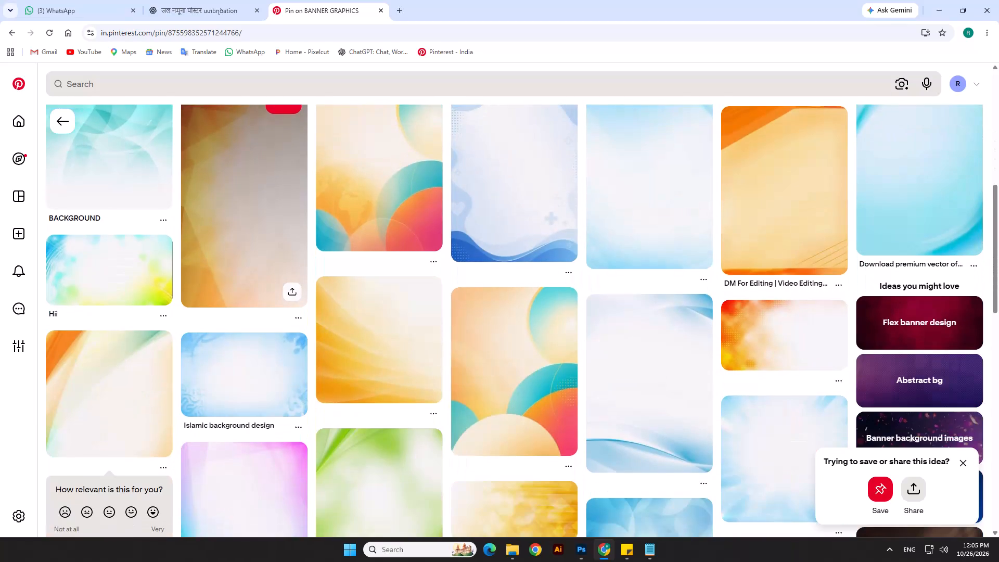
Find the green and white abstract background with curved leaf-like edges on Pinterest and copy its image.
scroll(291, 302, "down", 3)
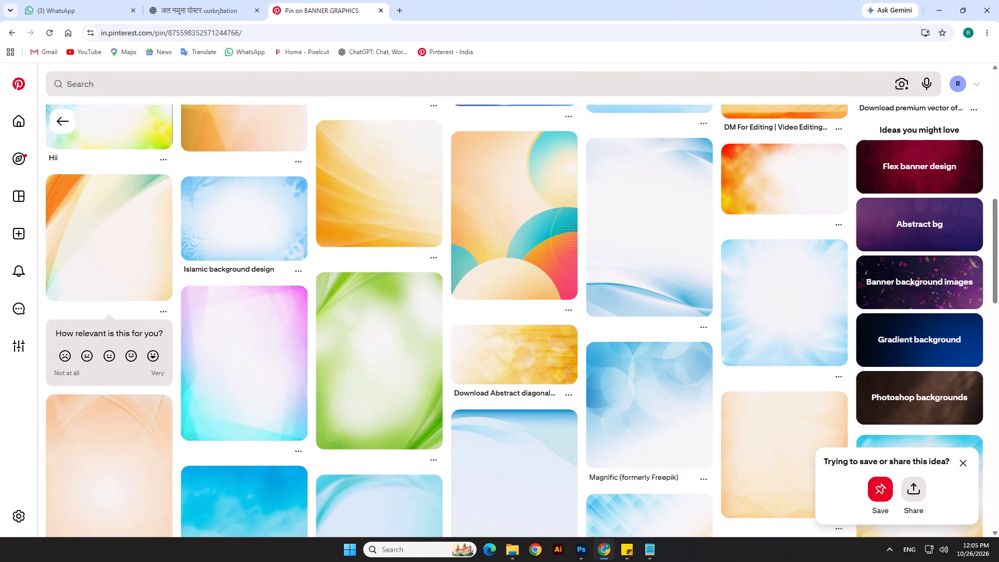
left_click(394, 338)
right_click(215, 251)
left_click(250, 291)
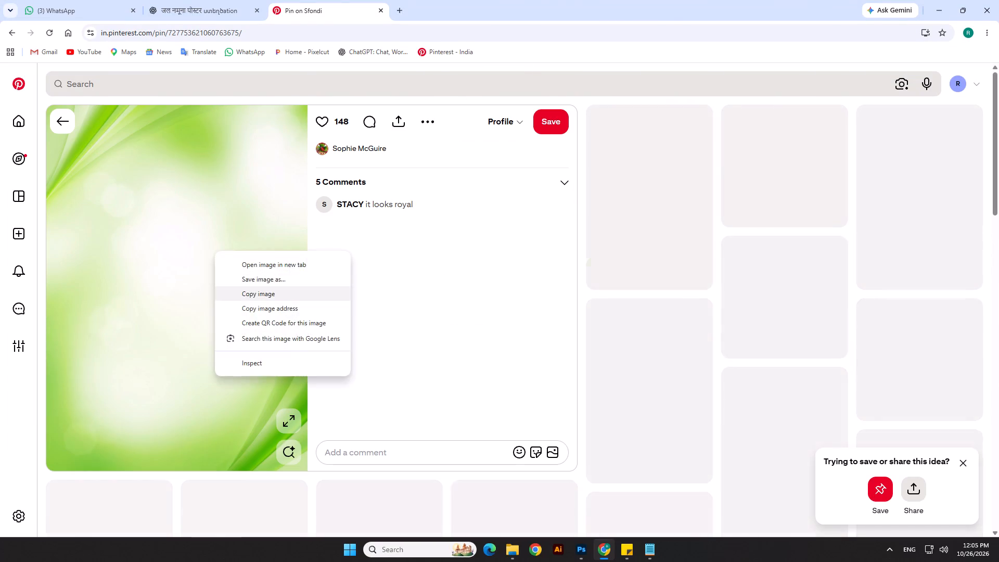
Switch to Photoshop and replace the poster's blue background layer with the copied green image, deleting the old layer.
key("alt+Tab")
scroll(970, 481, "down", 2)
left_click(457, 195)
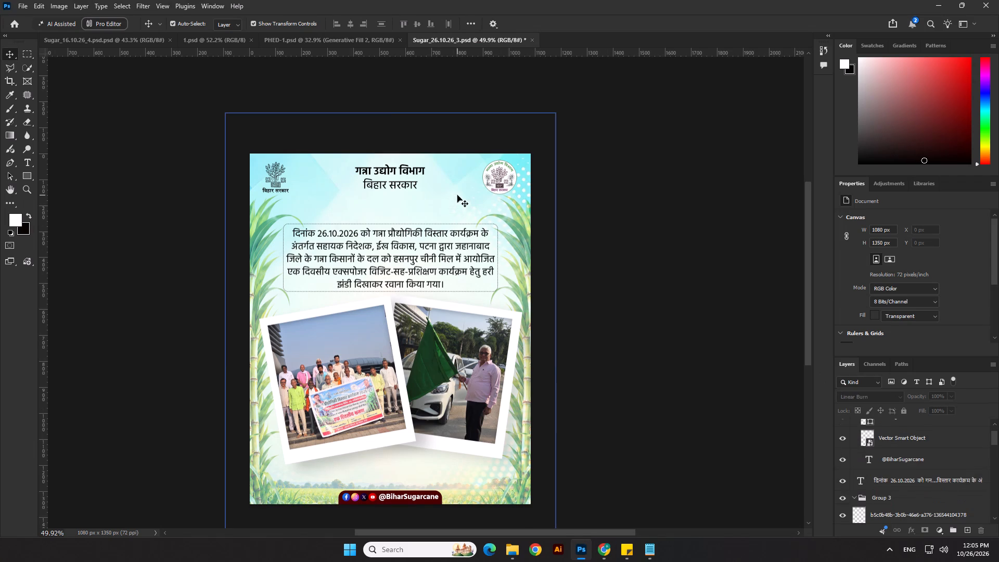
scroll(865, 431, "down", 2)
key("ctrl+v")
scroll(886, 490, "down", 1)
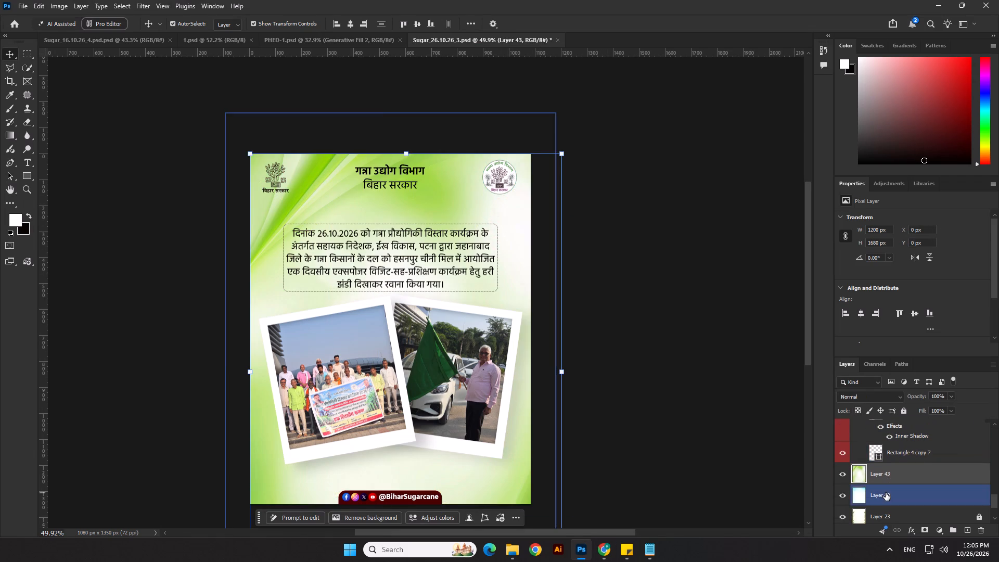
left_click(886, 493)
key("Delete")
Scale the green background layer up proportionally to about 113%, extending it above the poster's top edge.
scroll(487, 203, "down", 4)
left_click(456, 178)
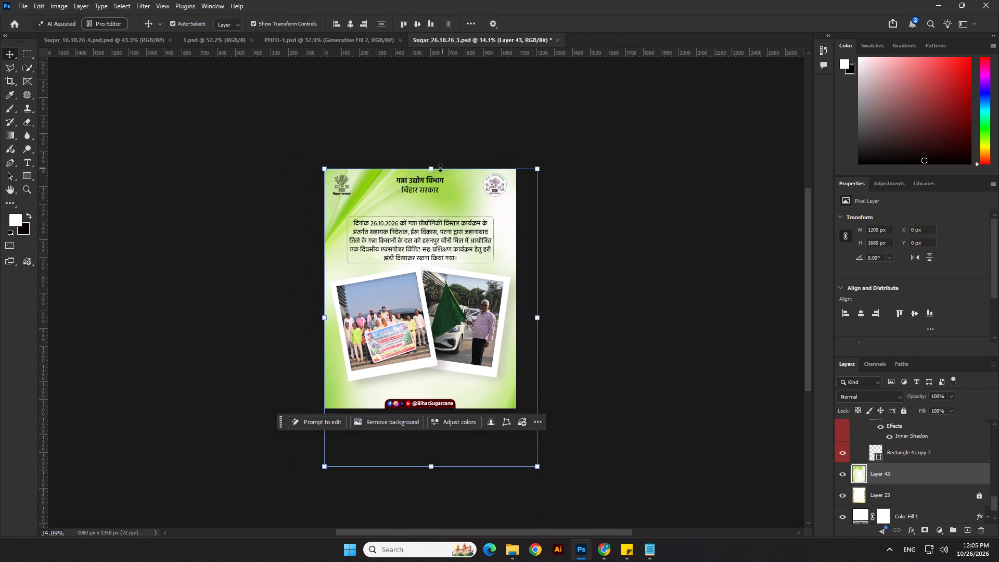
left_click_drag(429, 165, 434, 127)
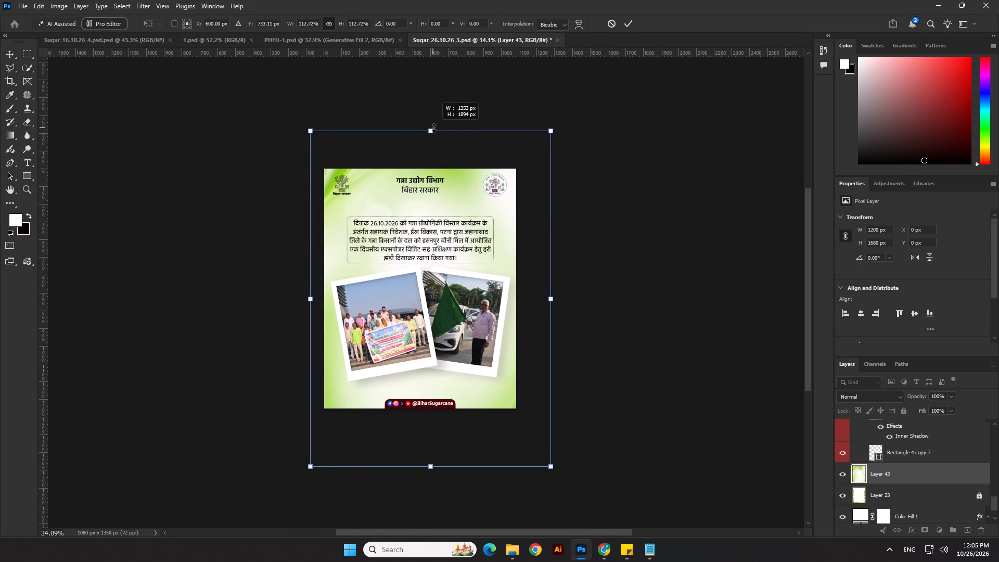
left_click_drag(434, 127, 434, 127)
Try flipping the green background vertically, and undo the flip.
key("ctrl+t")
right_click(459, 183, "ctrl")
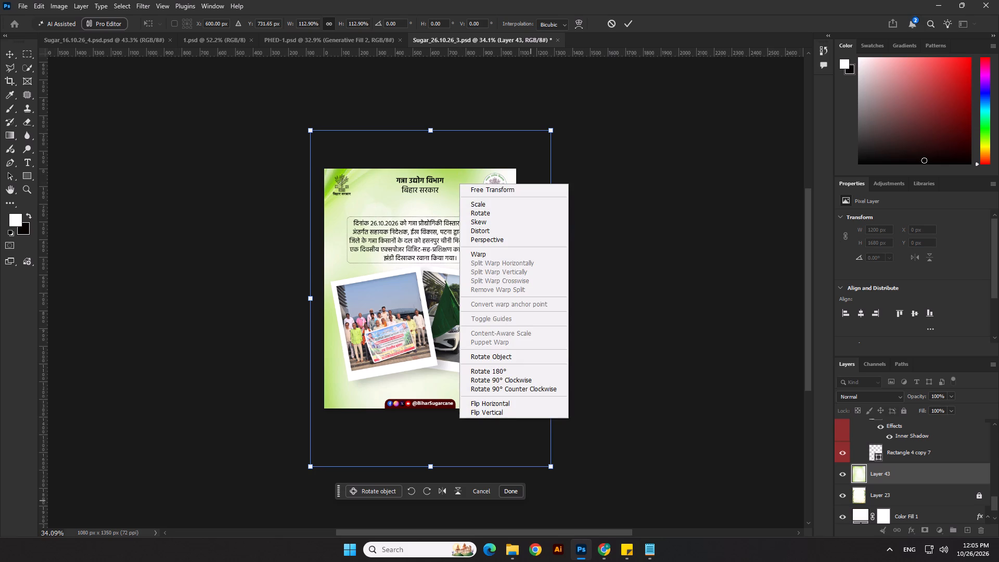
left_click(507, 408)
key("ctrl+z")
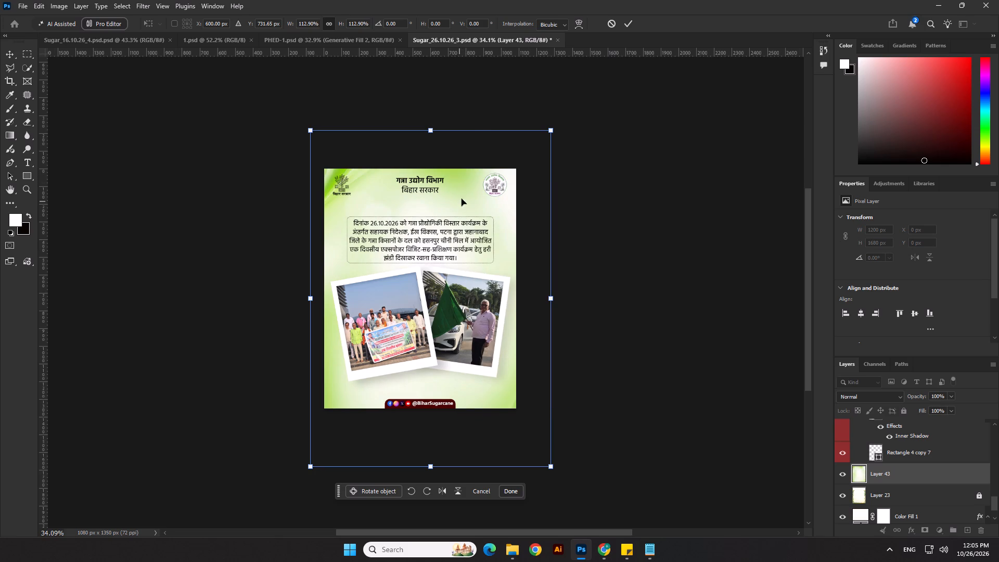
Flip the green background horizontally, reduce it to about 1312 × 1837 px, nudge it left, and commit the transform.
right_click(462, 199)
left_click(510, 421)
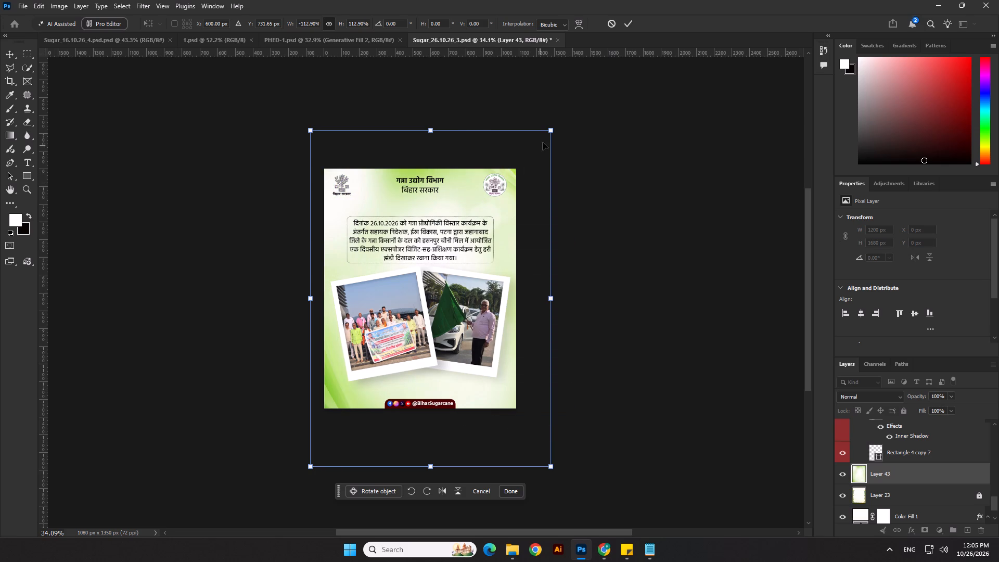
left_click_drag(553, 129, 535, 132)
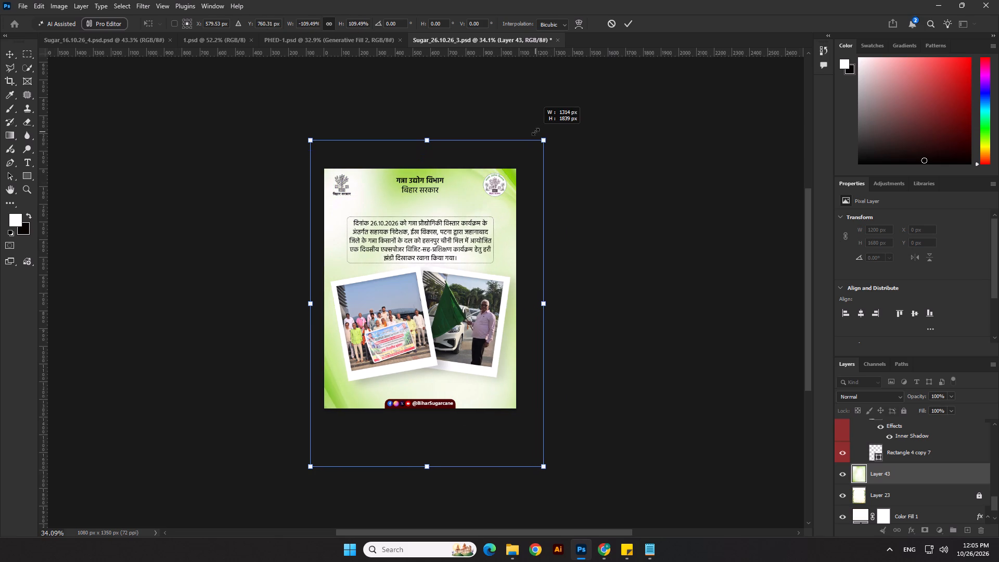
left_click_drag(535, 132, 534, 132)
key("Left")
key("Return")
Try different blend modes on the green background layer and set it to Linear Burn.
left_click(880, 394)
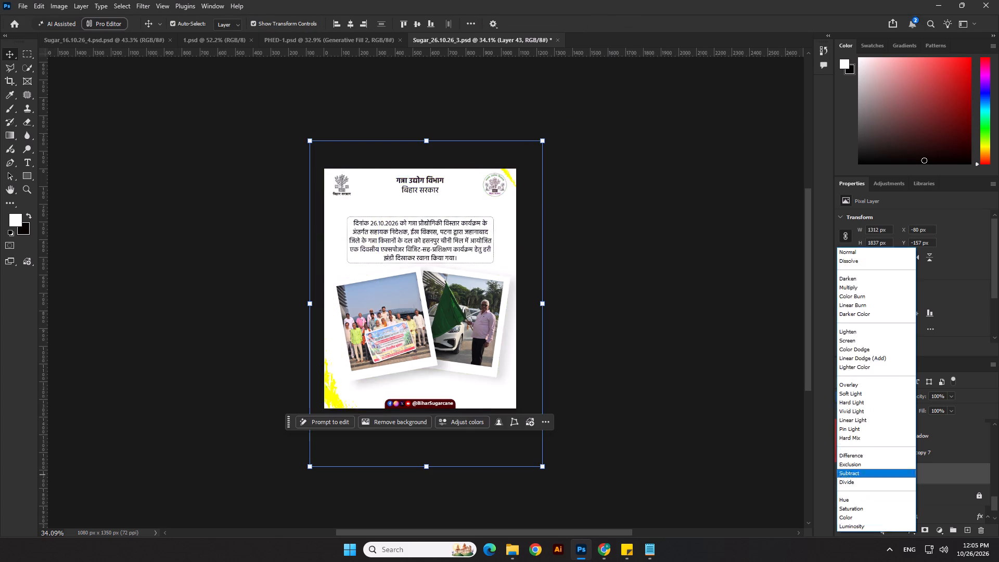
key("Return")
left_click(884, 395)
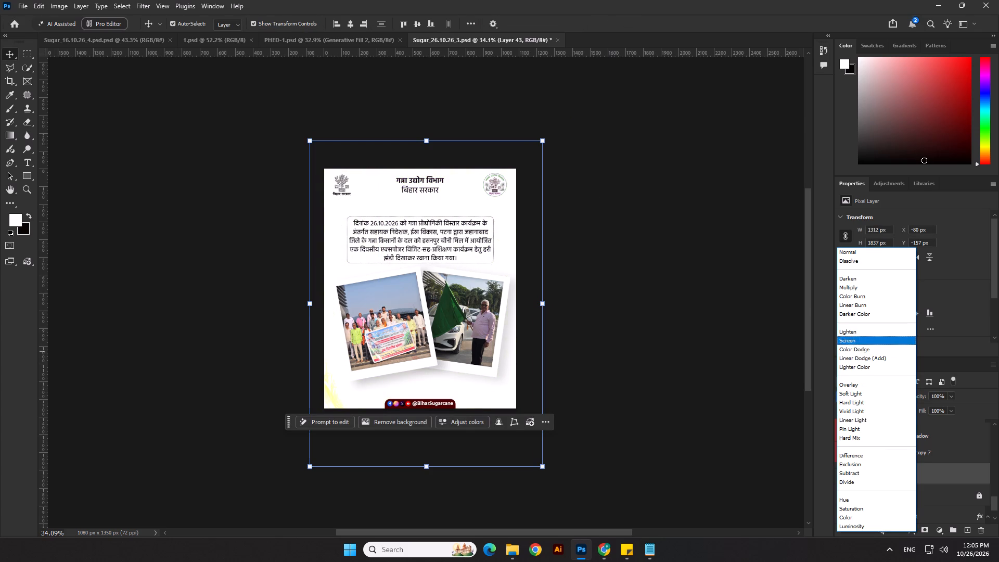
left_click(855, 309)
Enlarge the green background proportionally to about 105.6%, commit the transform, and deselect the layer.
left_click_drag(427, 138, 431, 119)
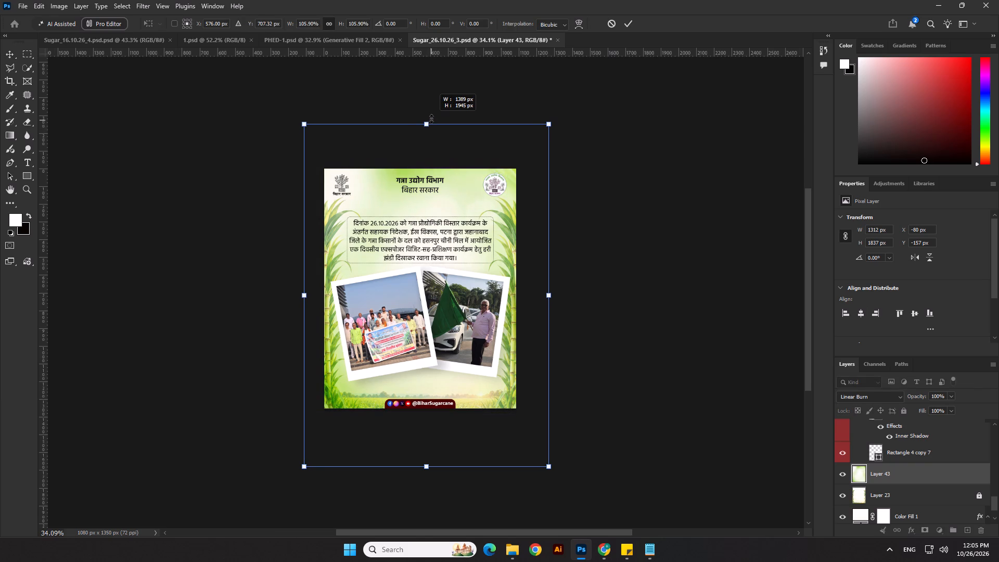
left_click_drag(431, 119, 432, 120)
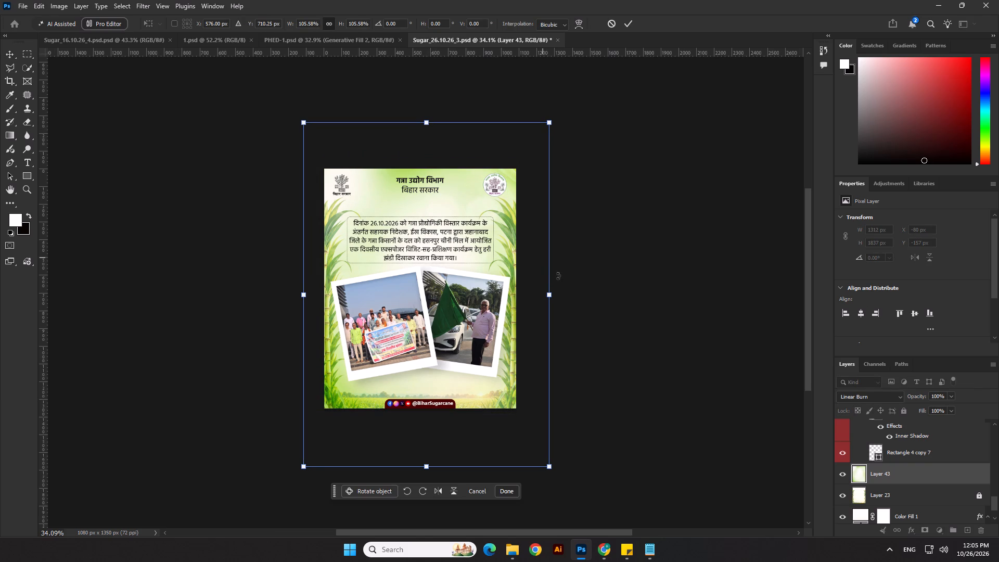
key("Return")
left_click(651, 364)
Save the updated poster Sugar_26.10.26_3 as its PSD.
scroll(438, 254, "up", 2)
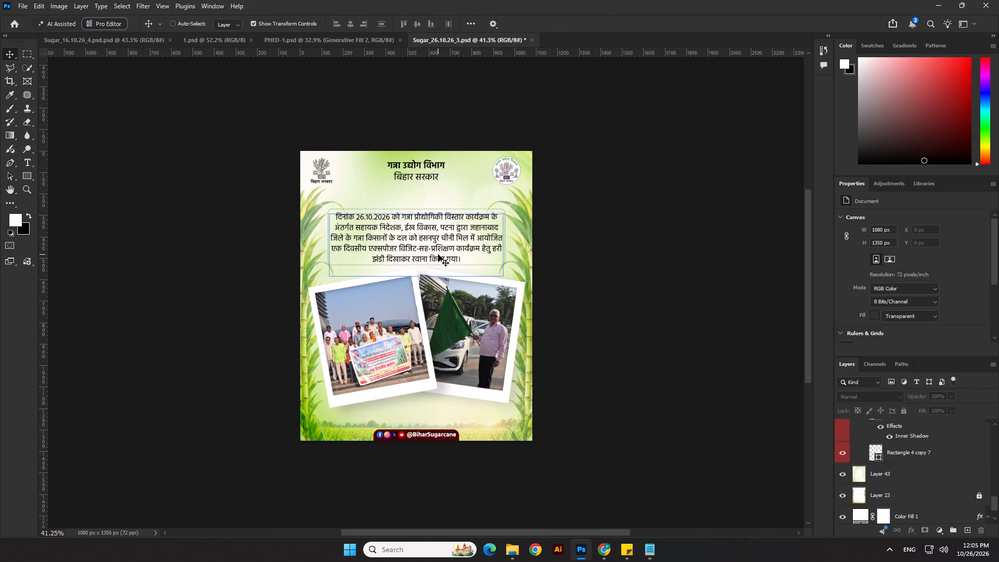
key("ctrl+s")
Save a PNG copy named Sugar_26.10.26_3 copy.png in the 26.10.26 folder, using the large file size option.
left_click(20, 8)
left_click(46, 145)
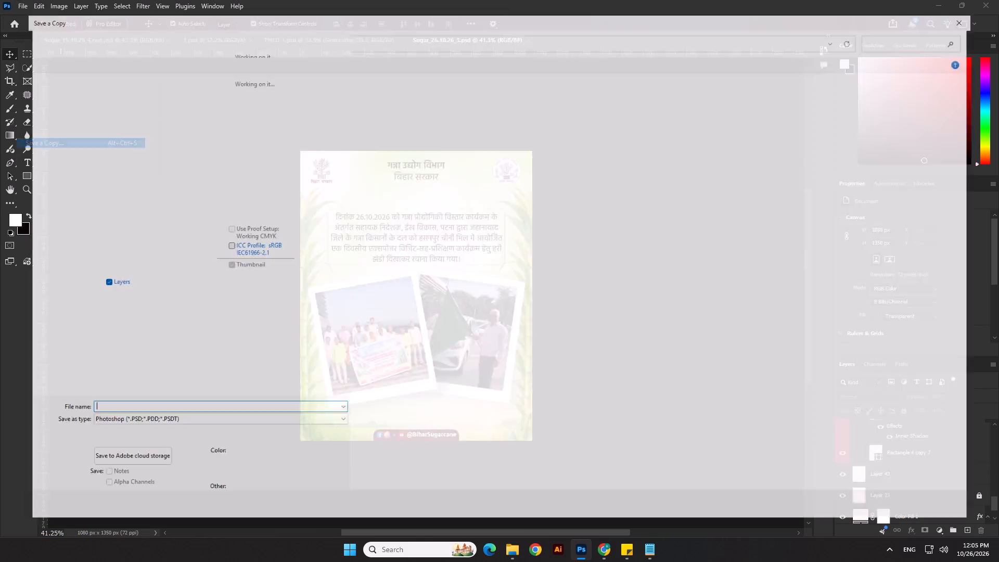
left_click(158, 430)
left_click(133, 364)
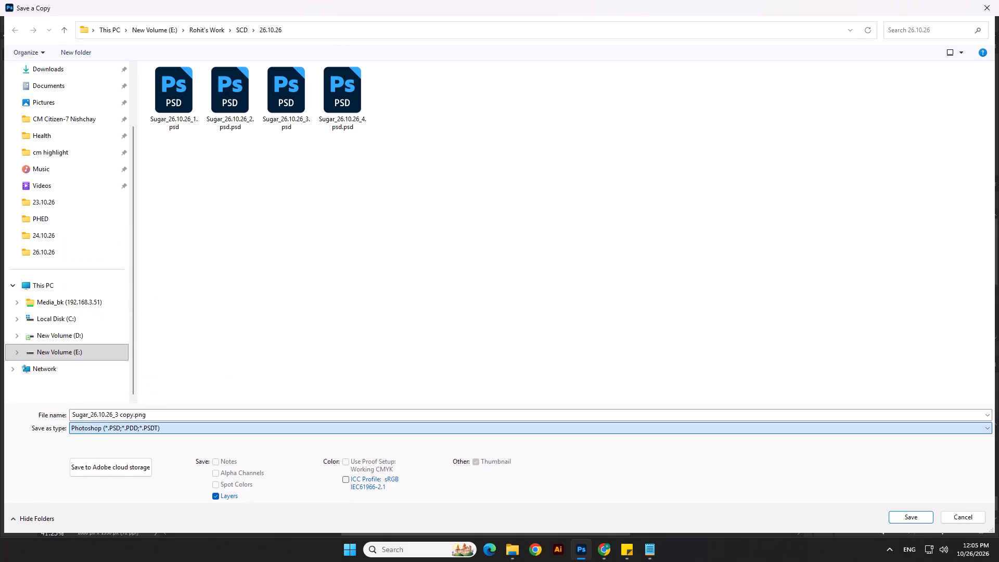
left_click(924, 518)
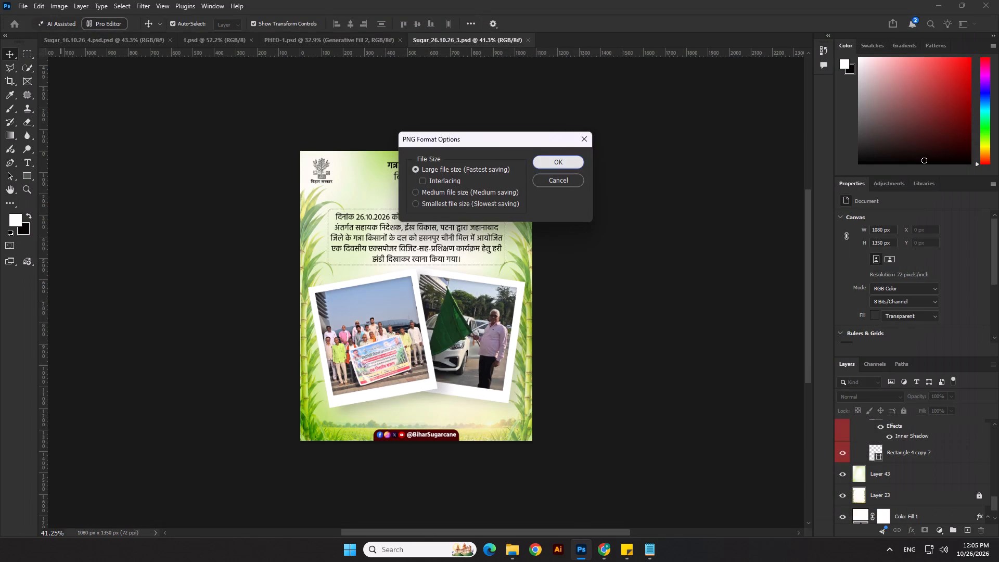
left_click(560, 165)
left_click(583, 266)
Save the poster document again and begin saving it as a separate file.
scroll(553, 274, "up", 1)
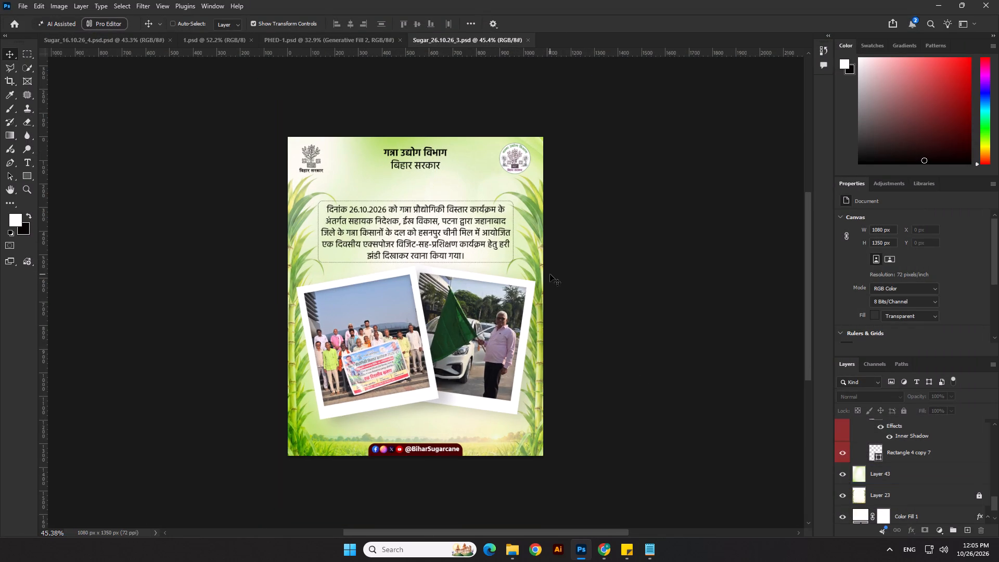
key("ctrl+s")
left_click(18, 4)
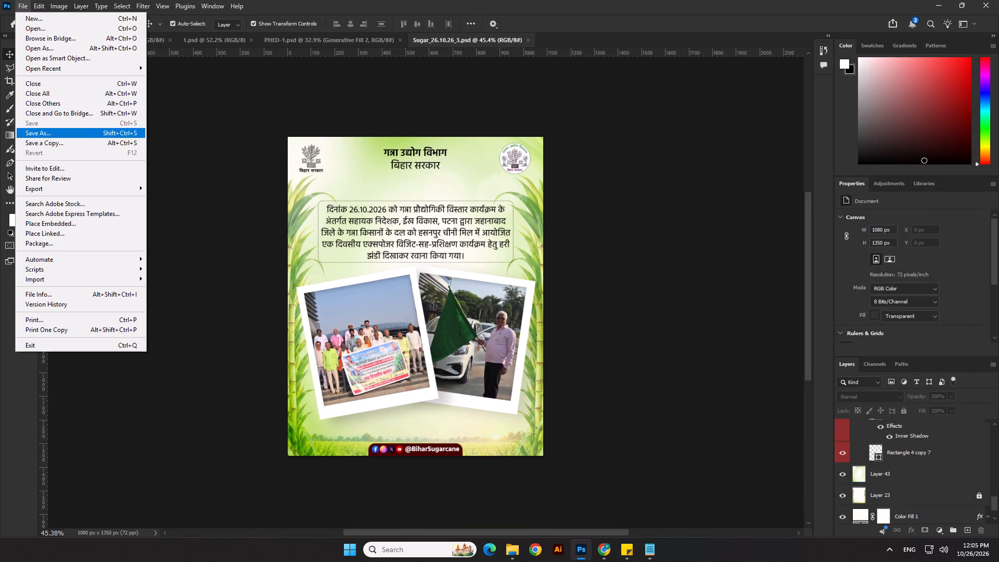
Save the poster as a separate PSD over the existing Sugar_26.10.26_4.psd.psd in the 26.10.26 folder, with Maximize Compatibility enabled.
left_click(67, 137)
left_click(330, 101)
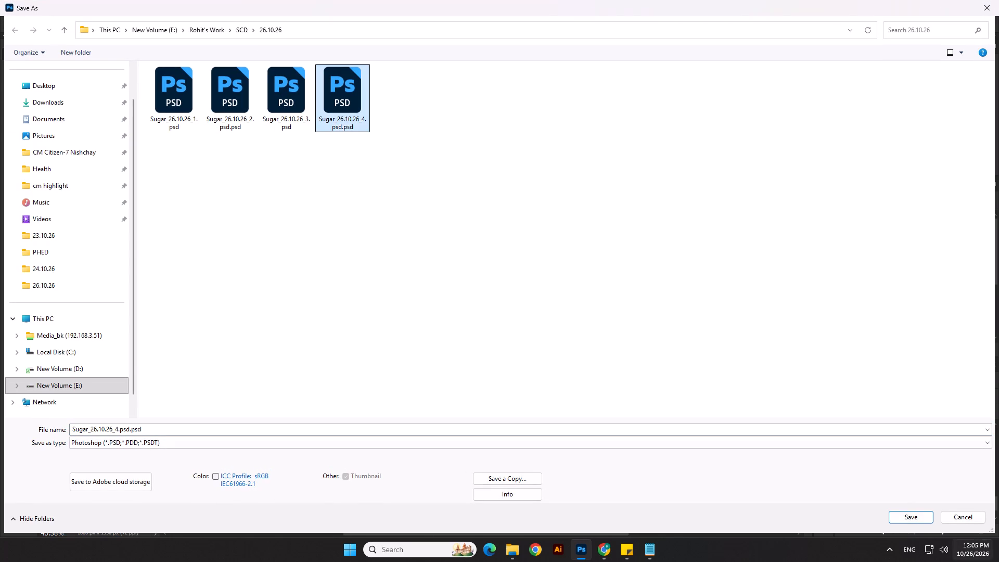
left_click(914, 514)
left_click(516, 277)
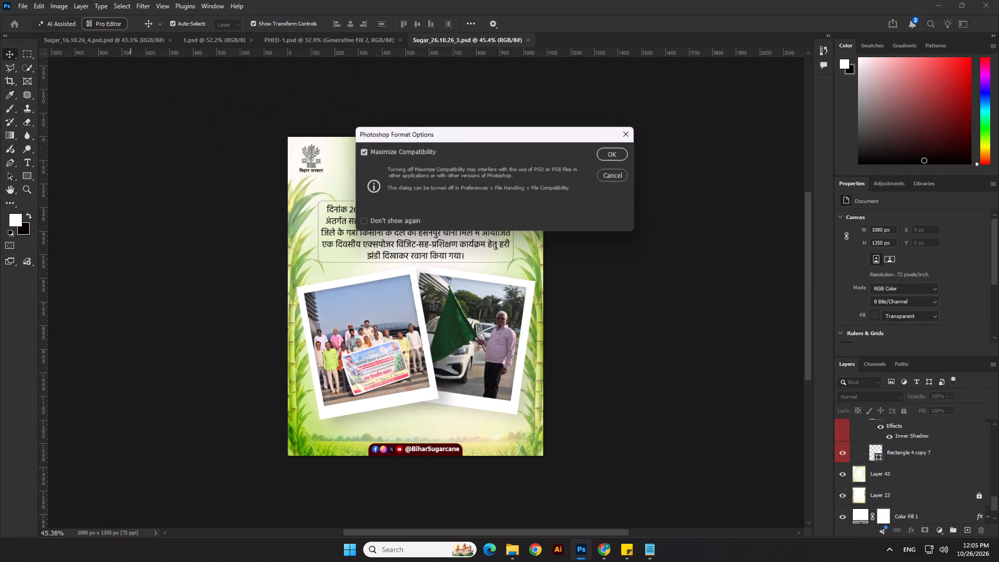
left_click(604, 156)
left_click(625, 265)
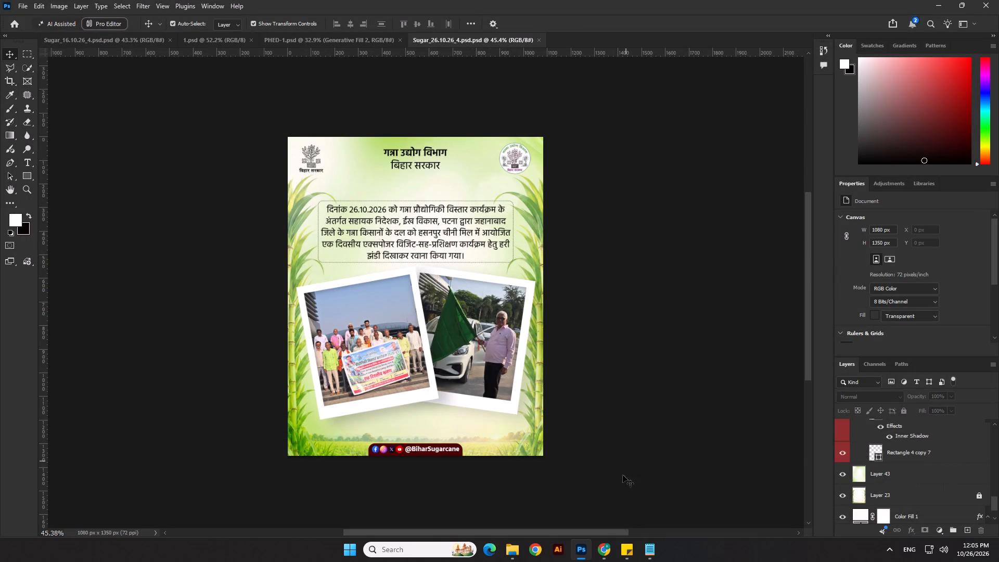
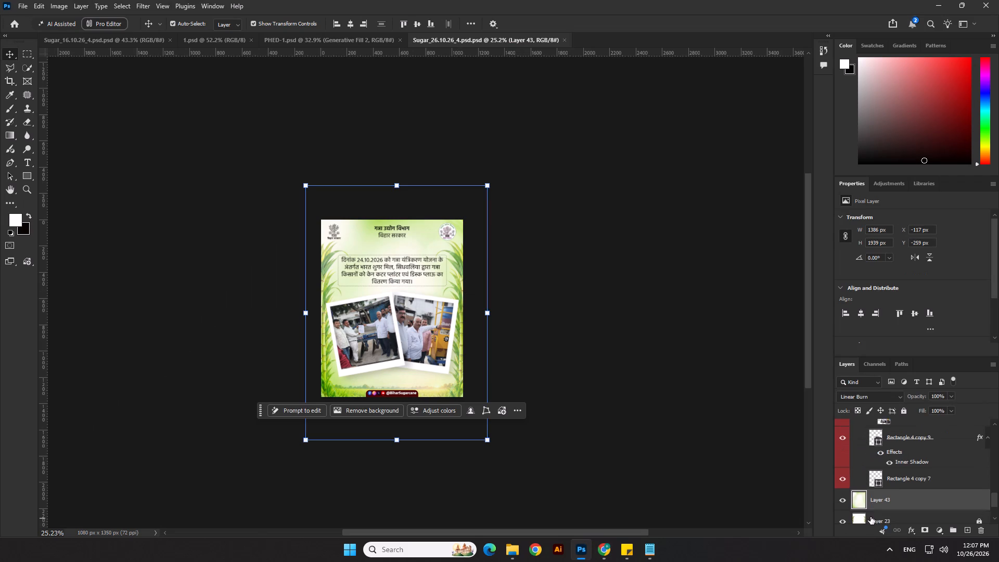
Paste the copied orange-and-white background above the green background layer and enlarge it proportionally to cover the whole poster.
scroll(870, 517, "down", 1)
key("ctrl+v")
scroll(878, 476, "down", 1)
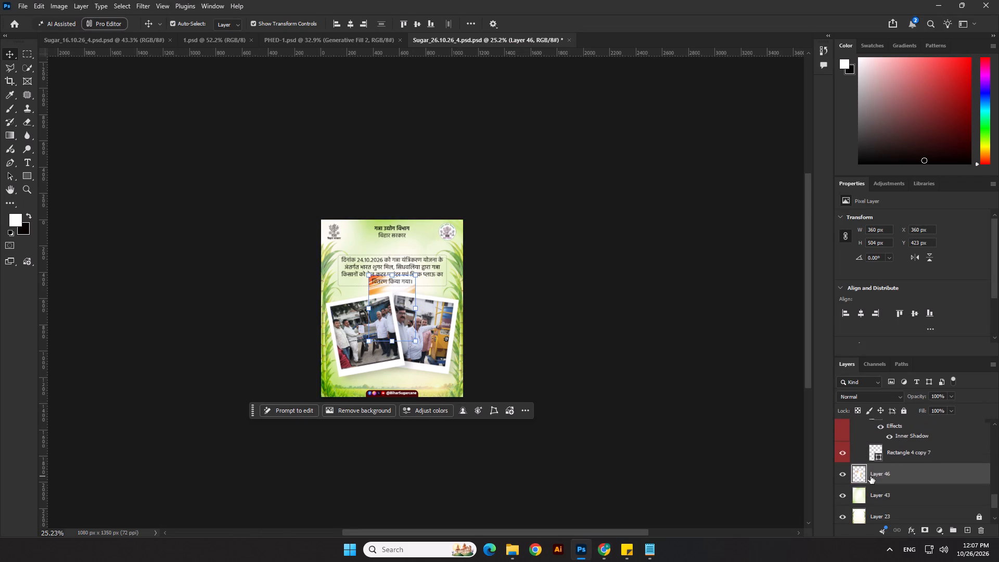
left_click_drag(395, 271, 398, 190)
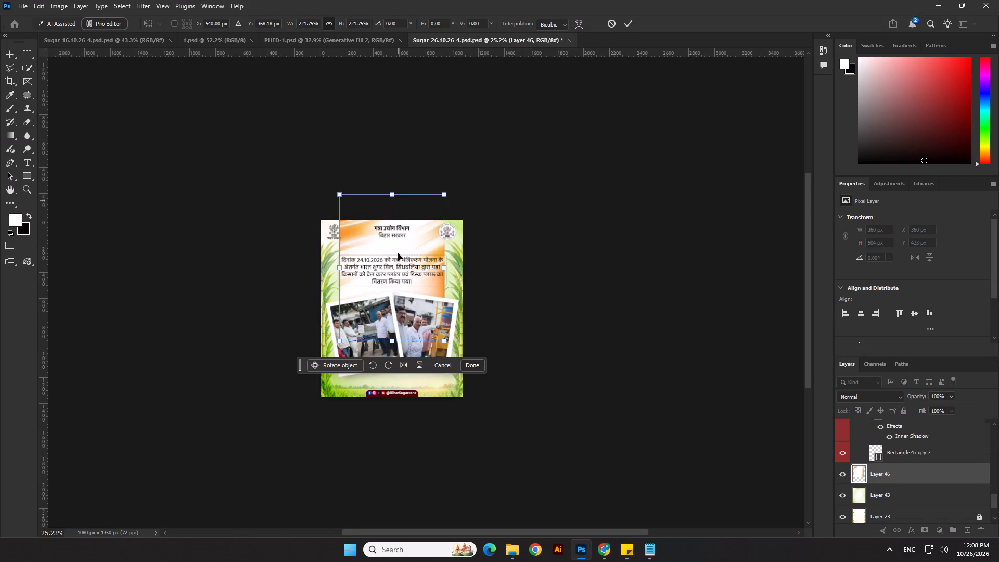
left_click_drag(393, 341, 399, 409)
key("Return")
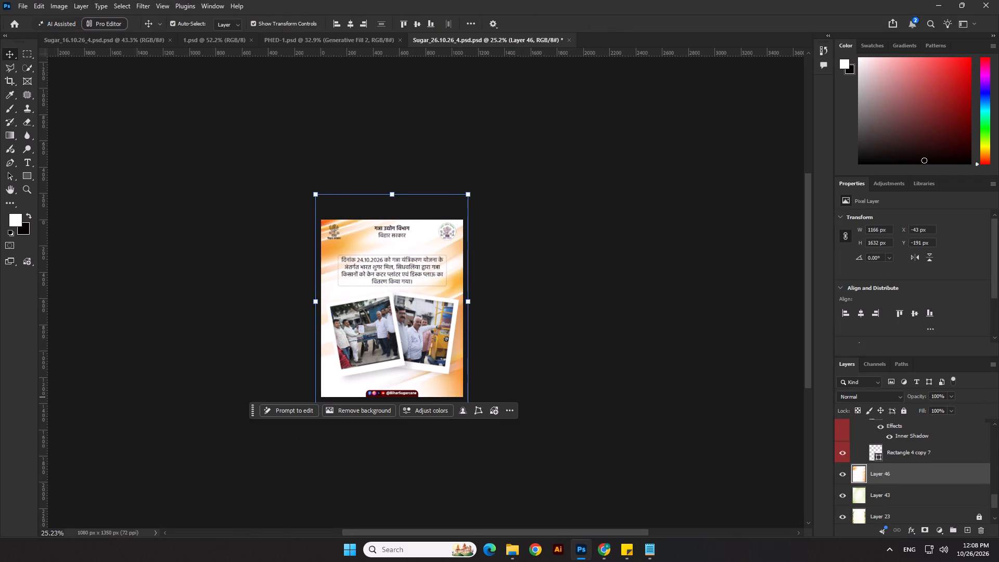
Delete the green background layer, Layer 43, beneath the orange one.
left_click(880, 493)
key("Delete")
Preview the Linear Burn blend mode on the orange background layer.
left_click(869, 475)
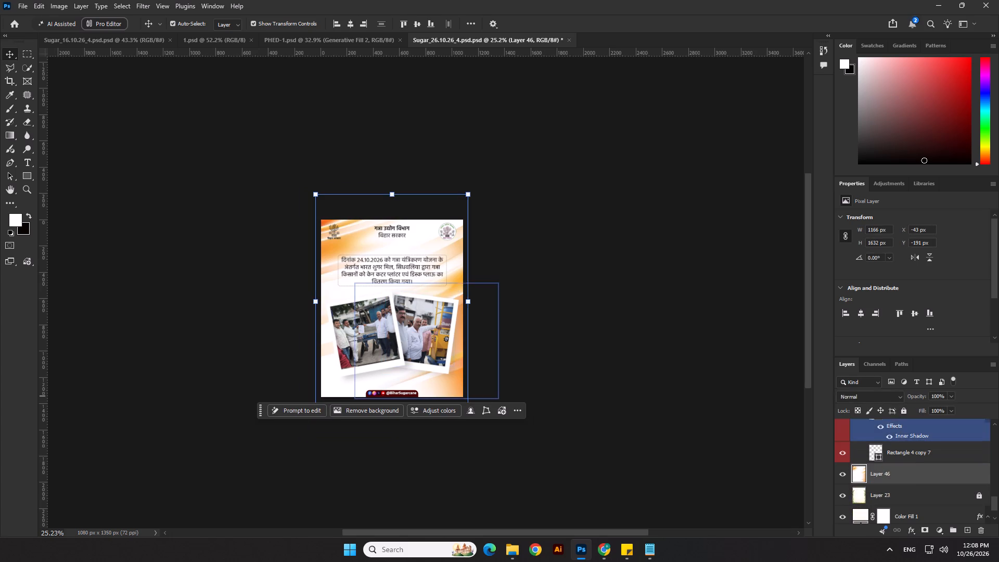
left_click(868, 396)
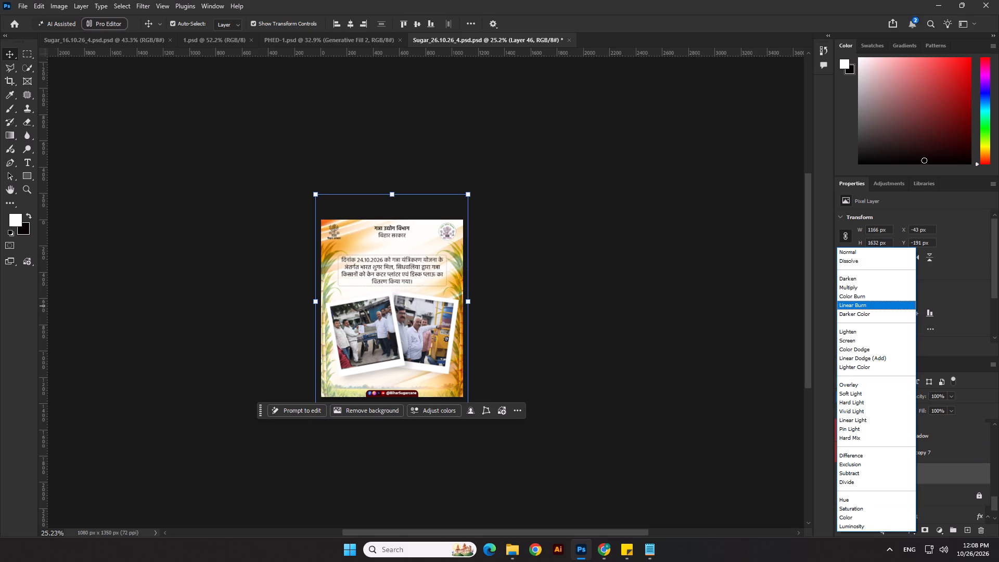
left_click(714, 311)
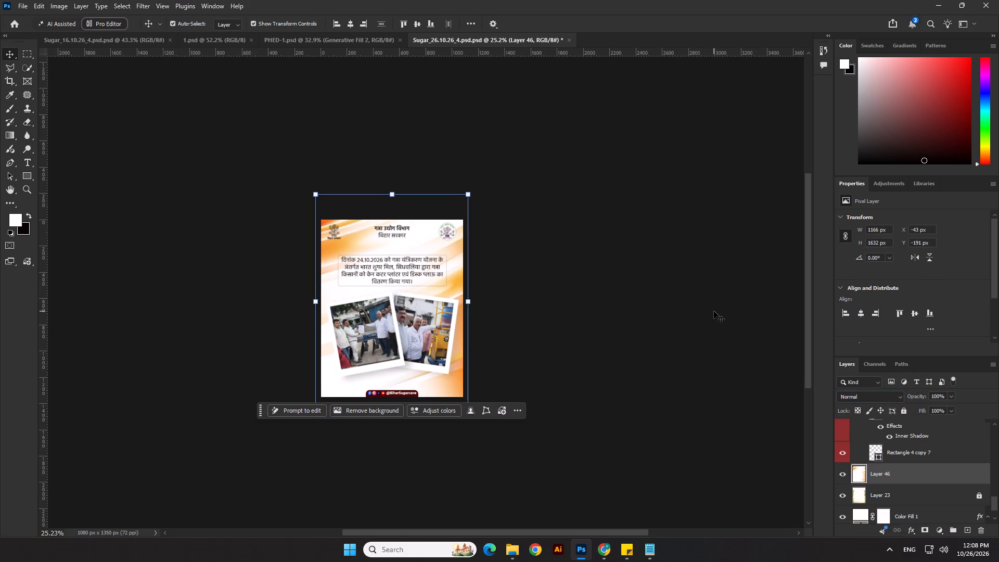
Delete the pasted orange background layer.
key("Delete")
Switch to the Pinterest page in Chrome to look for a different poster background.
key("alt+Tab")
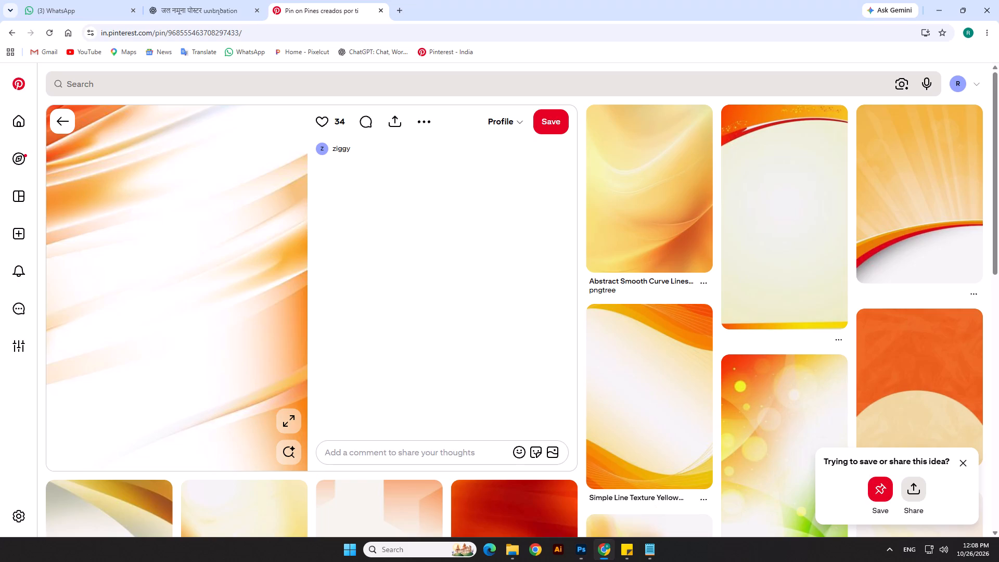
Browse Pinterest's orange backgrounds and copy the square pale-orange geometric background image.
scroll(503, 294, "down", 4)
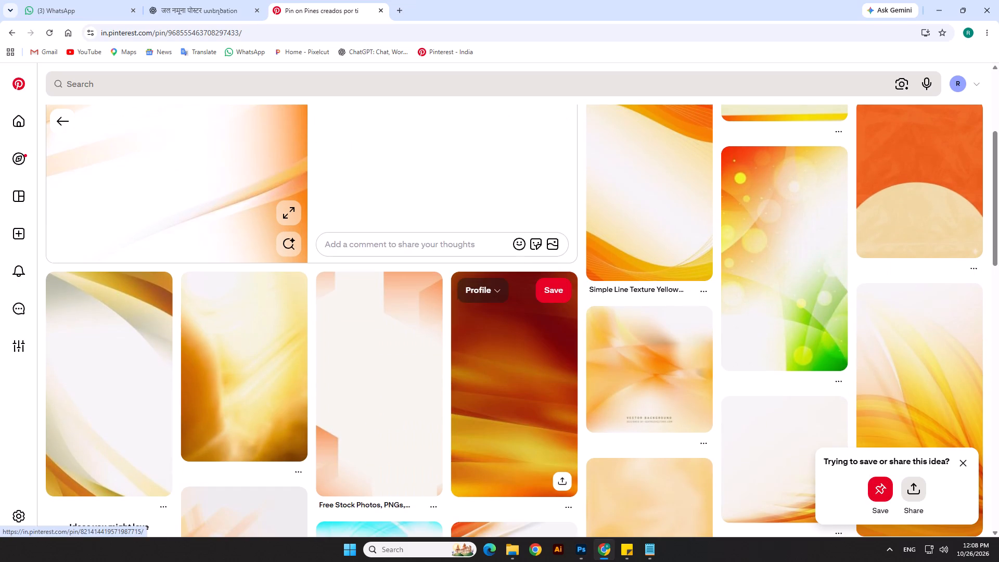
scroll(218, 264, "down", 5)
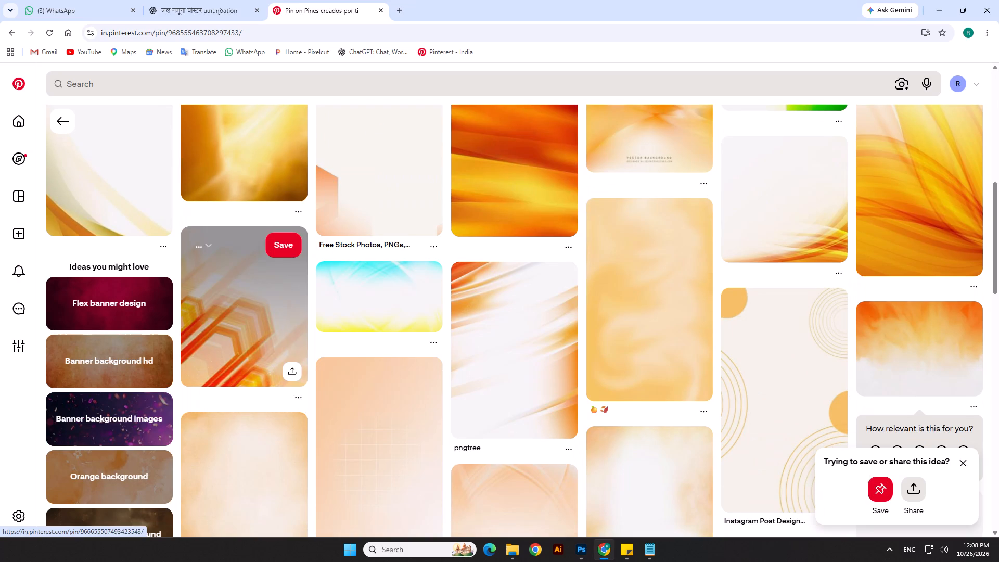
left_click(663, 326)
right_click(201, 276)
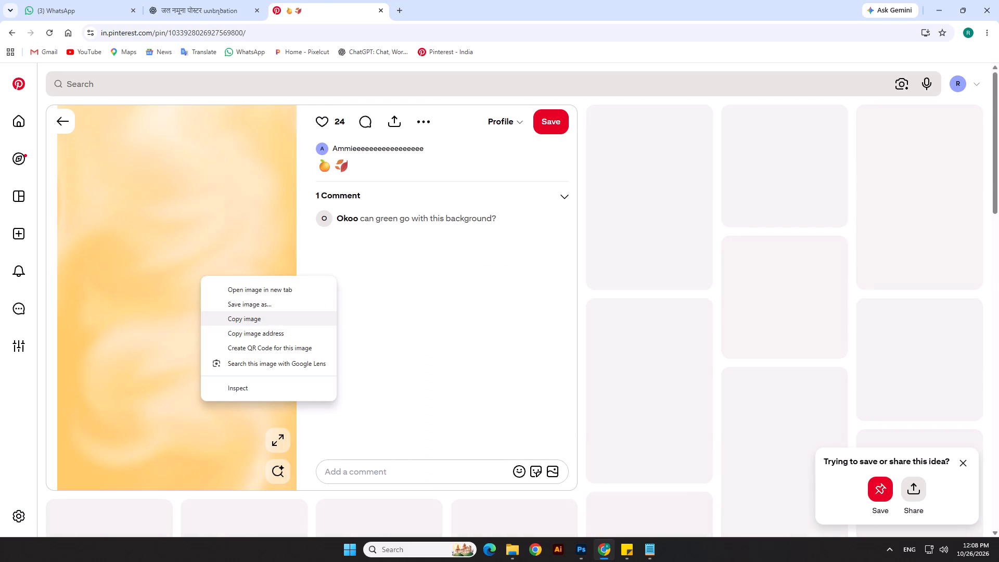
left_click(901, 248)
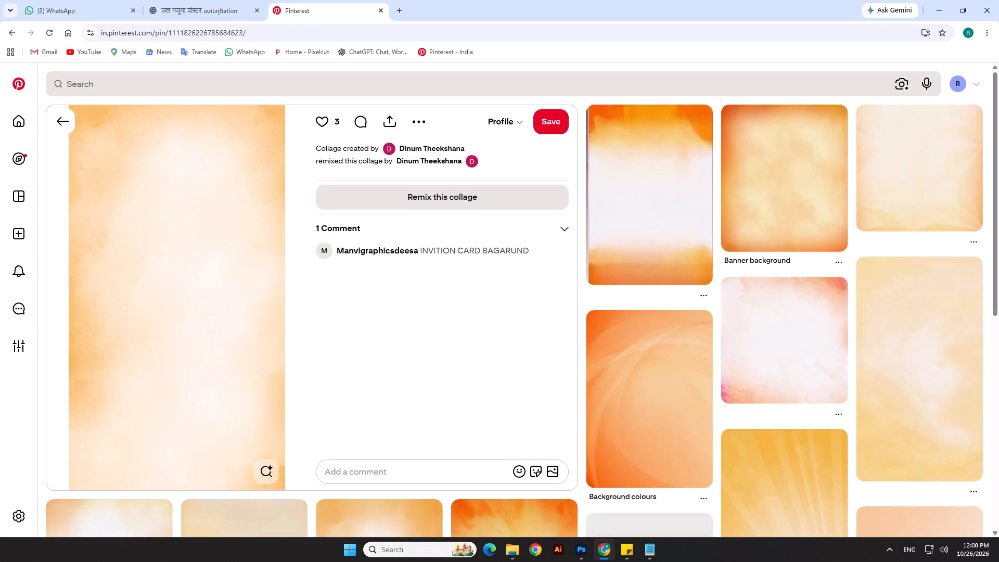
left_click(929, 177)
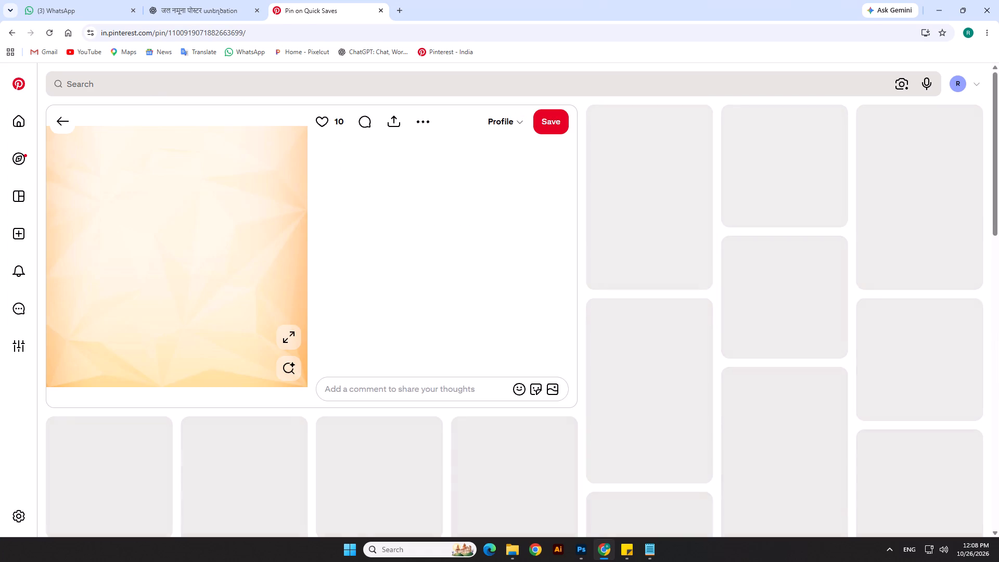
right_click(175, 235)
left_click(196, 275)
In Photoshop, paste the copied background above Layer 23 in Sugar_26.10.26_4 and enlarge it proportionally to about 1420 × 1419 px, covering the canvas.
key("alt+Tab")
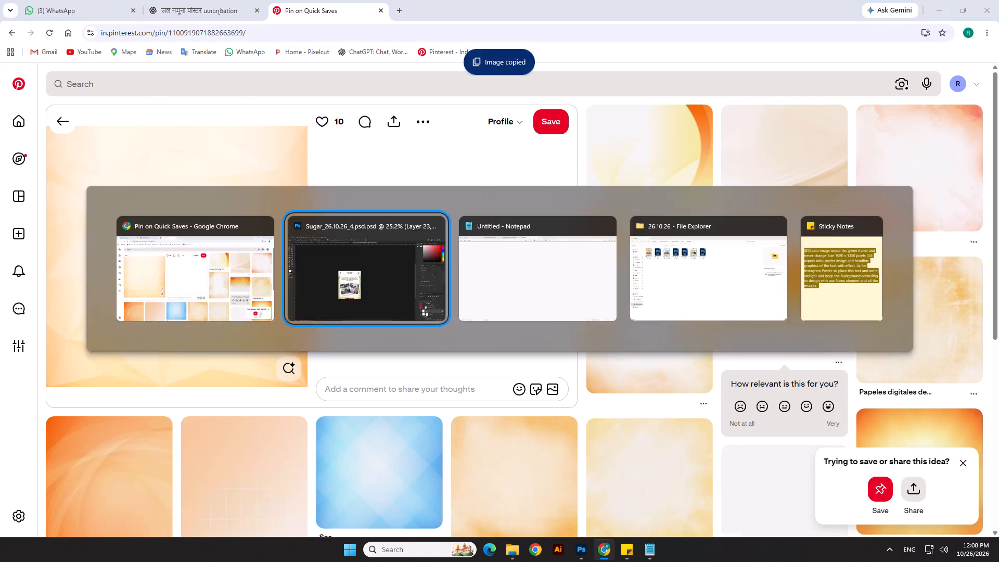
key("ctrl+v")
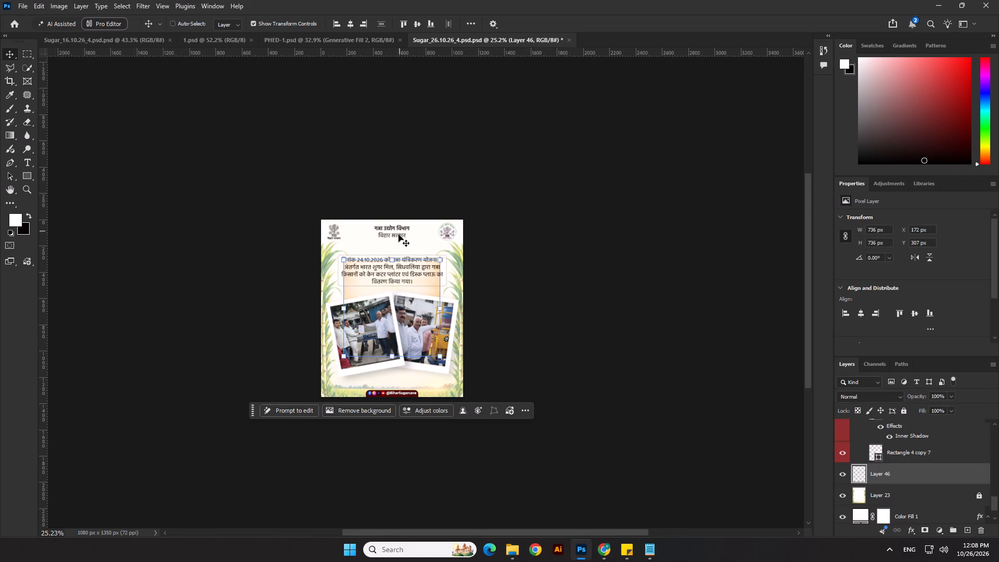
left_click_drag(391, 256, 396, 211)
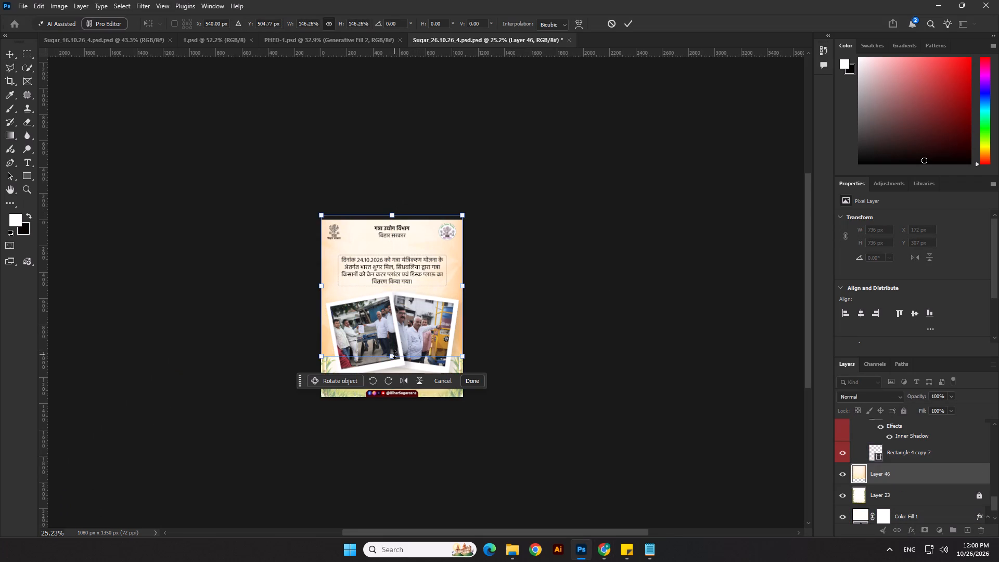
left_click_drag(394, 354, 399, 399)
key("Return")
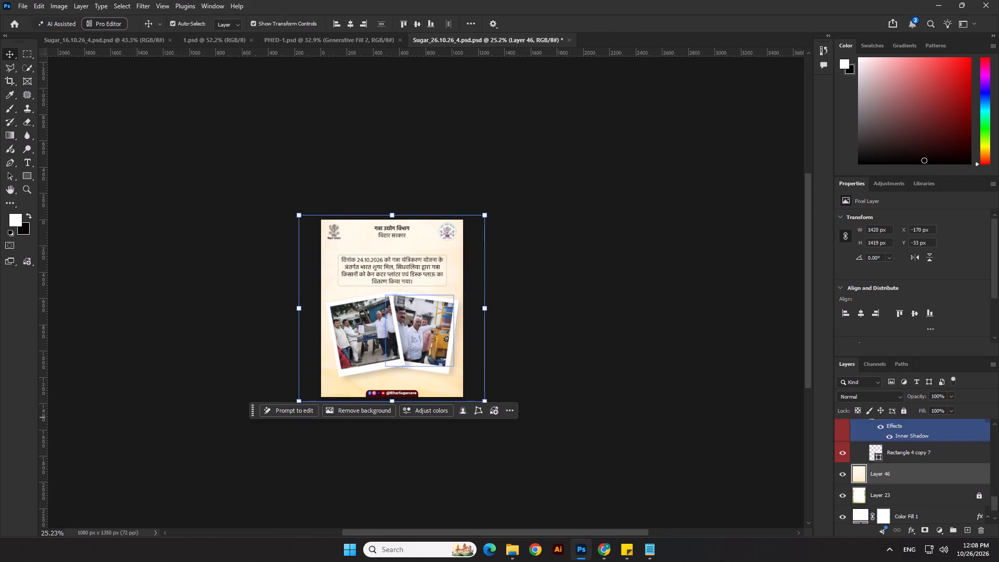
Set the pasted background's blend mode to Linear Burn, compare the result with Layer 23 hidden and shown, and deselect the layer.
left_click(859, 397)
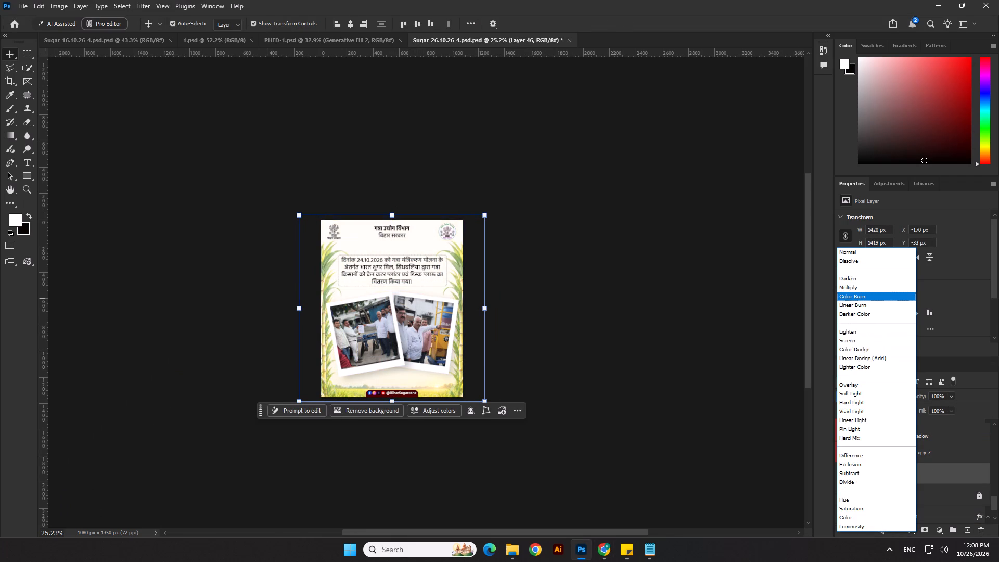
left_click(852, 304)
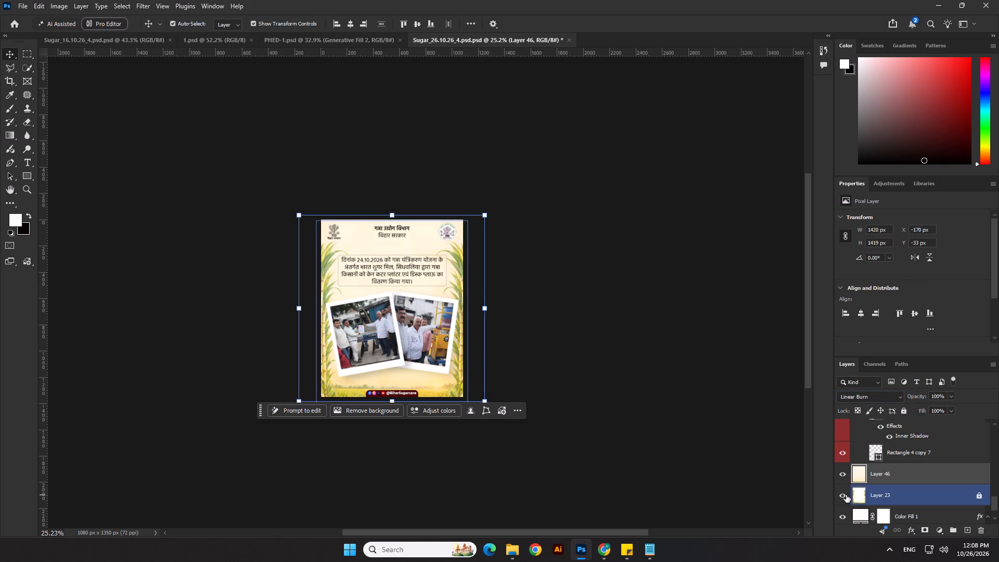
left_click(844, 494)
left_click(842, 496)
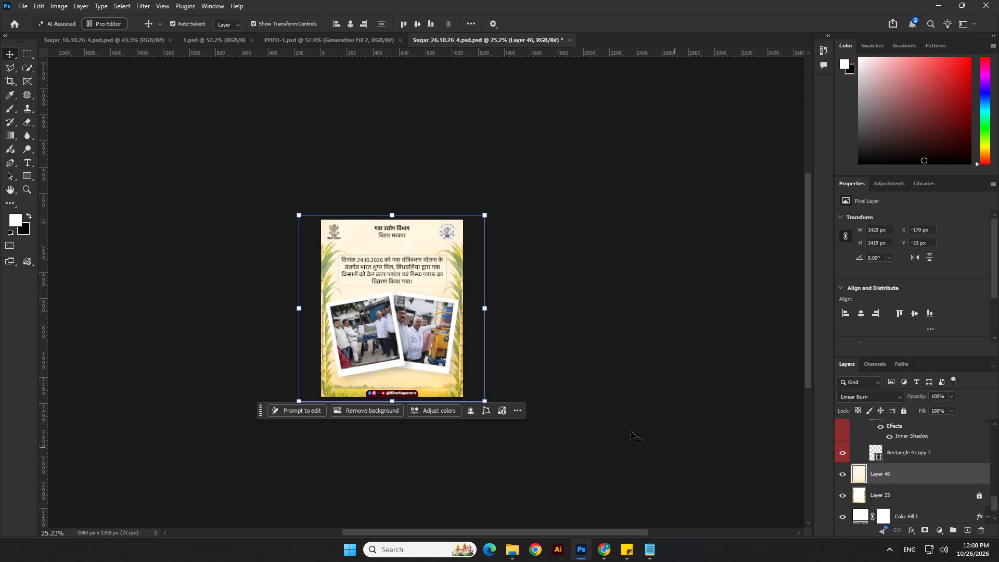
left_click(631, 432)
scroll(274, 251, "up", 5)
left_click(680, 318)
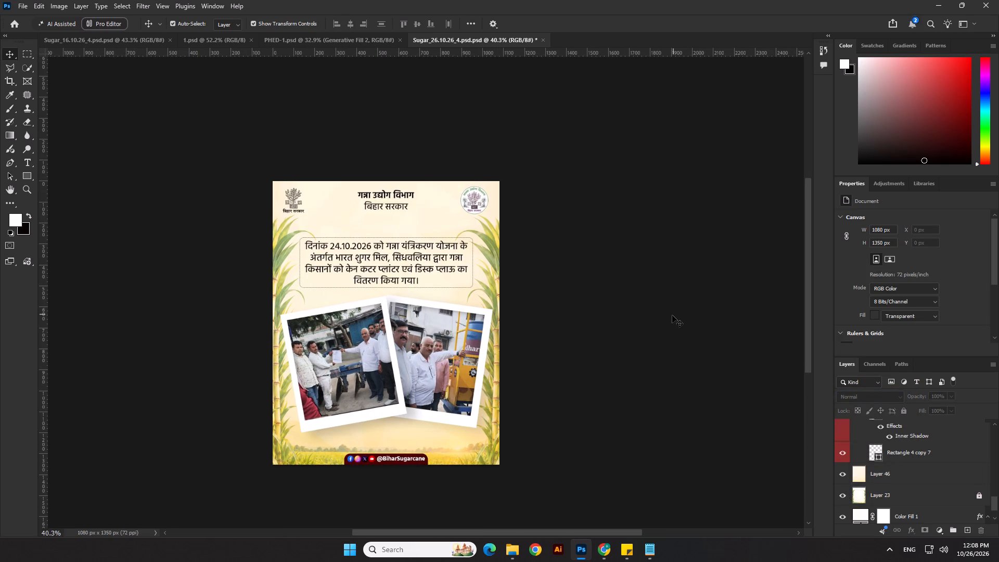
Save the updated poster Sugar_26.10.26_4 as its PSD.
key("ctrl+s")
Save a PNG copy named Sugar_26.10.26_4.psd copy.png in the 26.10.26 folder, and save the poster document again.
left_click(25, 5)
left_click(57, 147)
left_click(172, 423)
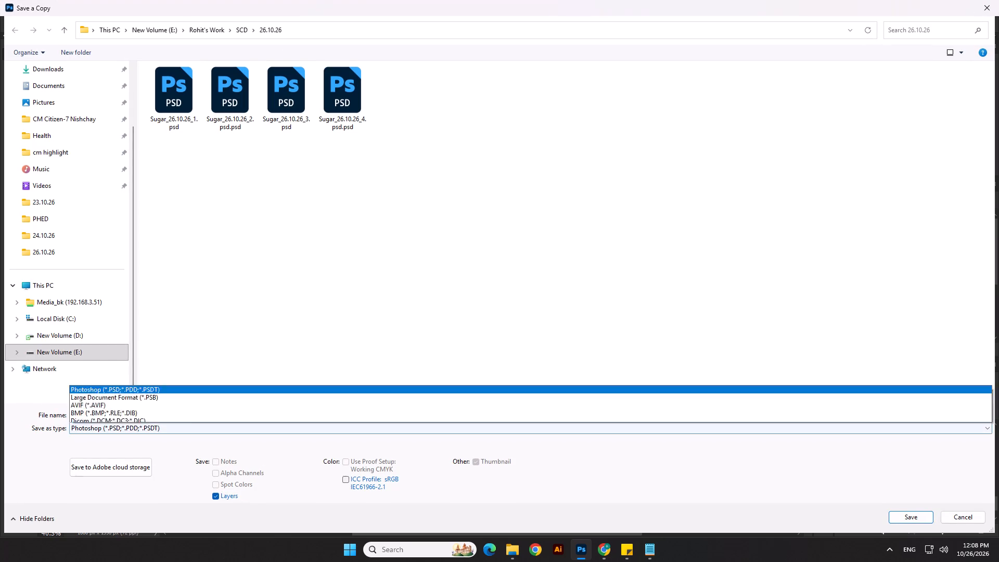
left_click(138, 365)
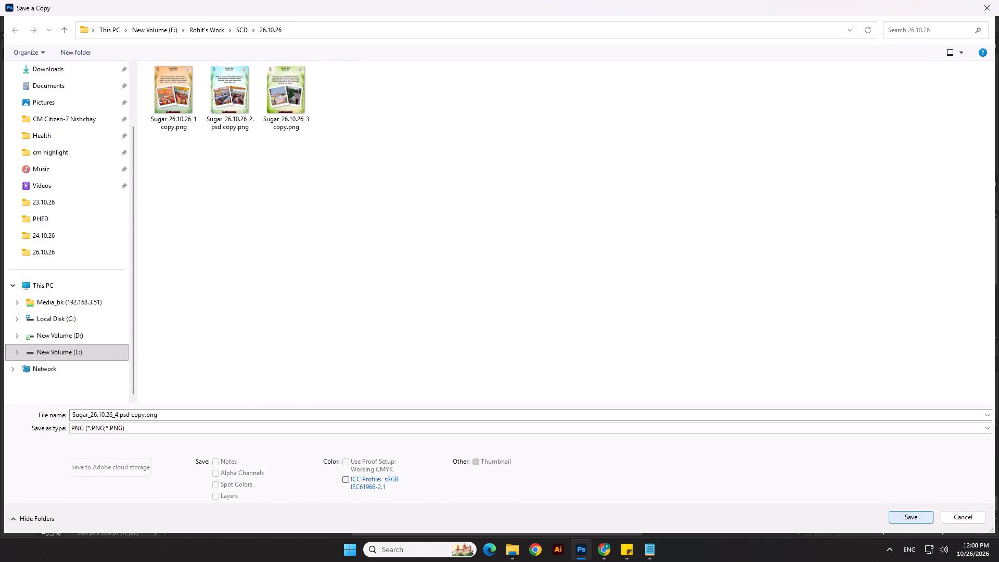
left_click(919, 518)
left_click(570, 159)
left_click(611, 310)
key("ctrl+s")
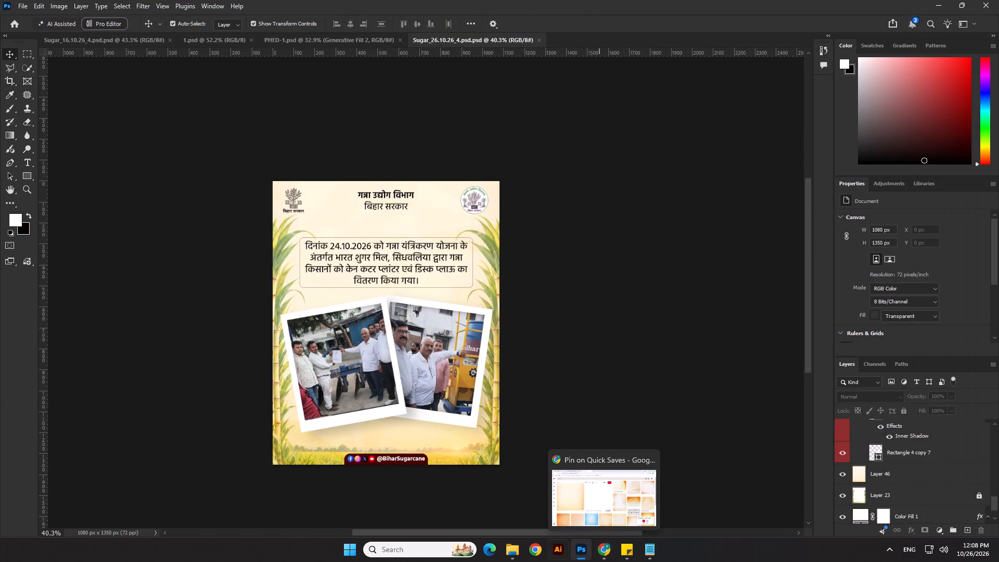
Switch to the 26.10.26 folder in File Explorer.
left_click(515, 546)
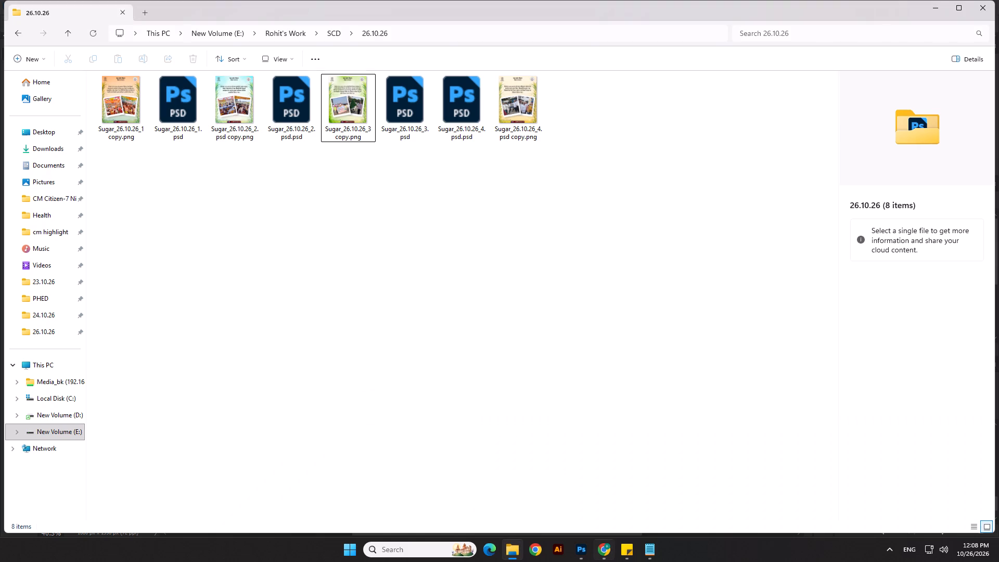
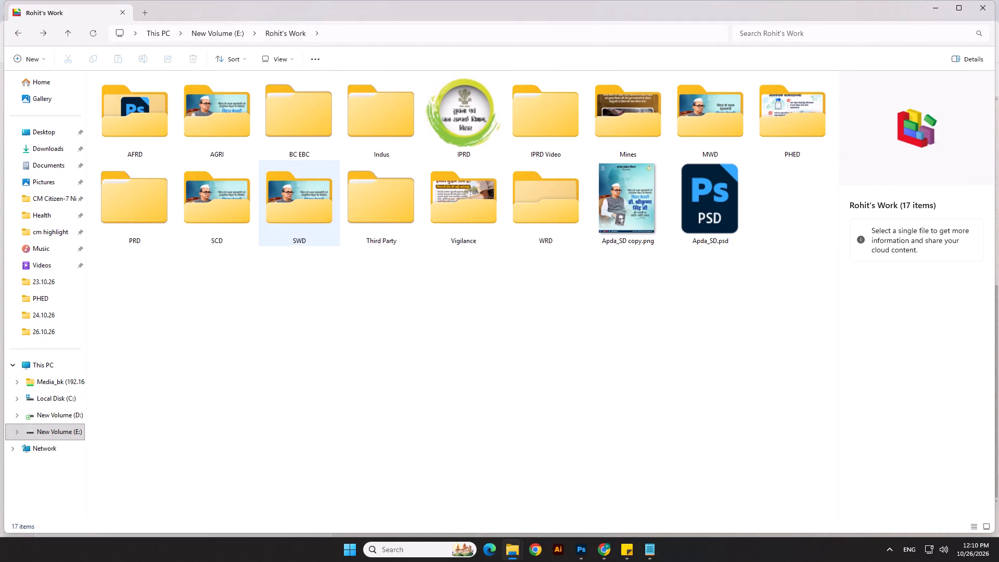
Look through the SWD, SCD and AFRD folders in Rohit's Work and preview the poster AFRD-3 copy.png.
double_click(290, 218)
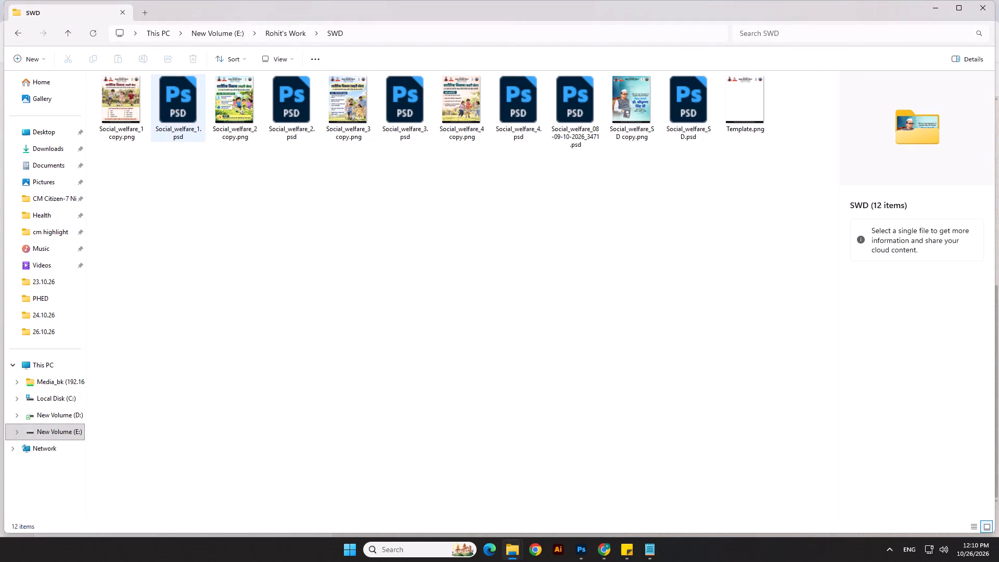
left_click(17, 35)
double_click(215, 205)
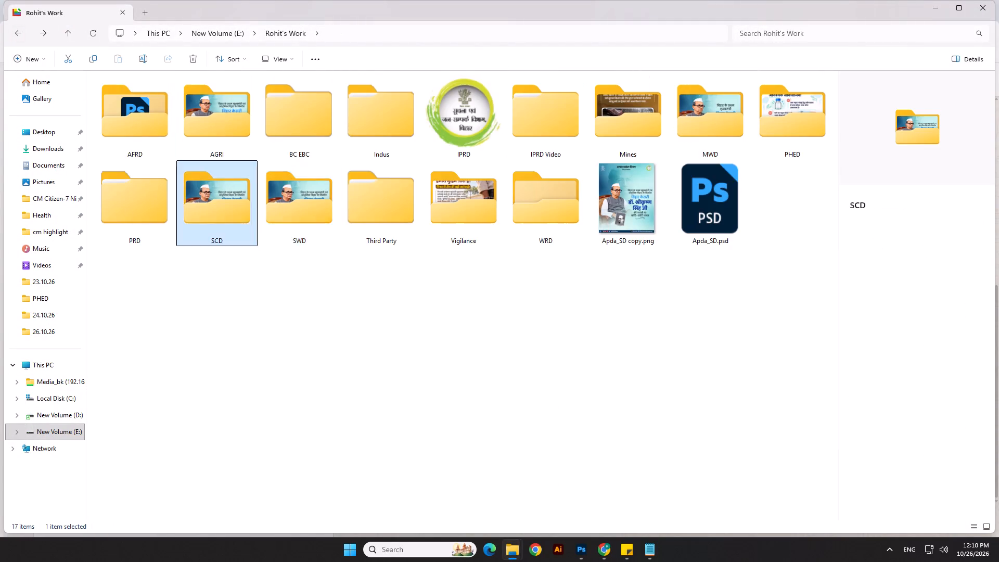
left_click(9, 36)
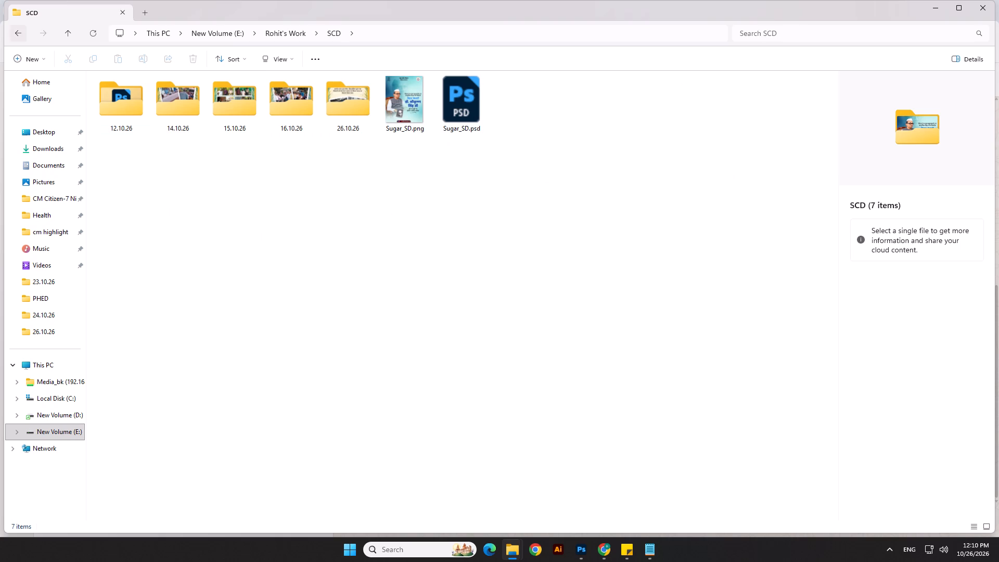
left_click(16, 37)
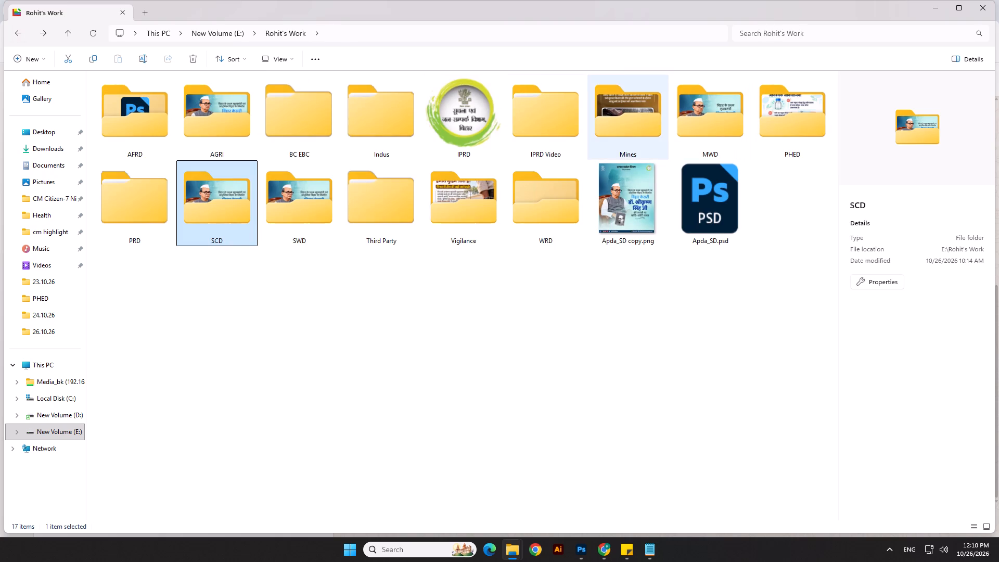
double_click(132, 107)
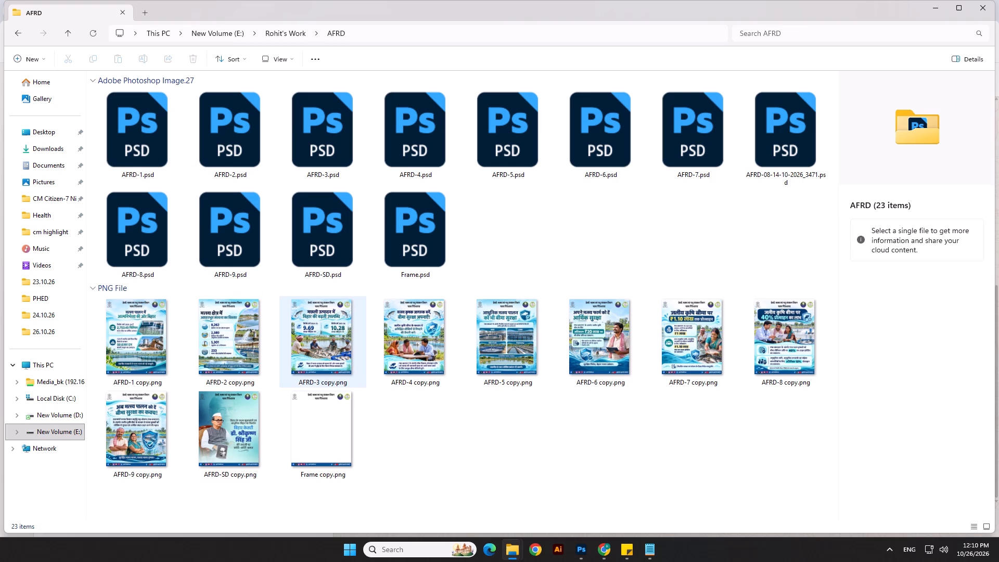
double_click(320, 323)
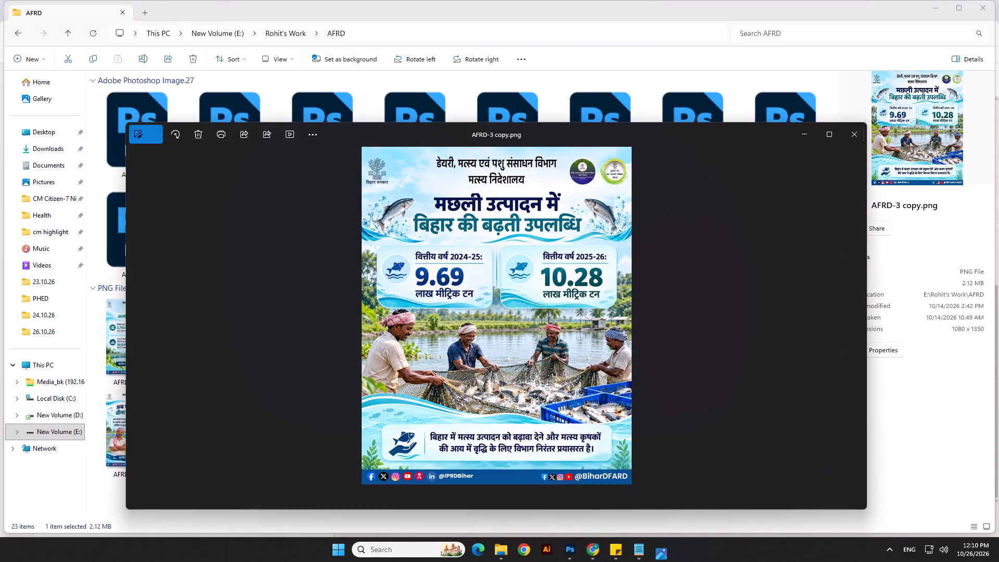
left_click(864, 130)
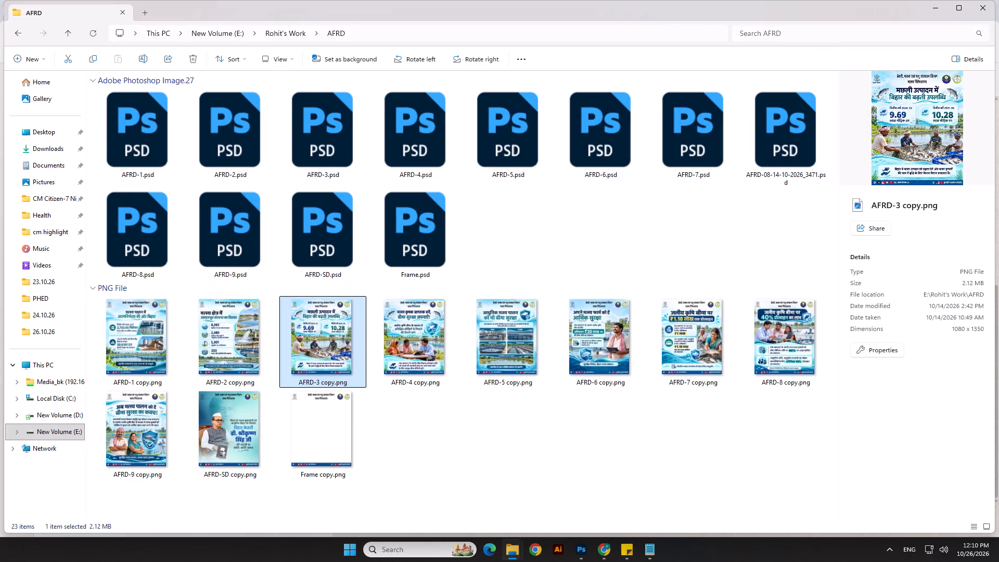
left_click(18, 32)
Create a new folder with the default name inside the AFRD folder.
double_click(144, 126)
scroll(516, 382, "down", 1)
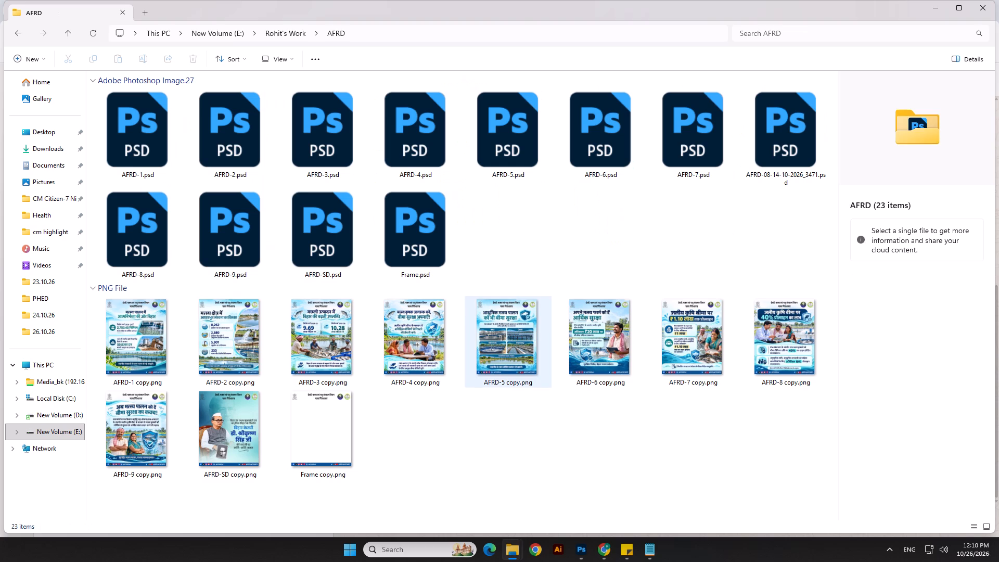
scroll(513, 397, "down", 4)
right_click(499, 452)
left_click(547, 384)
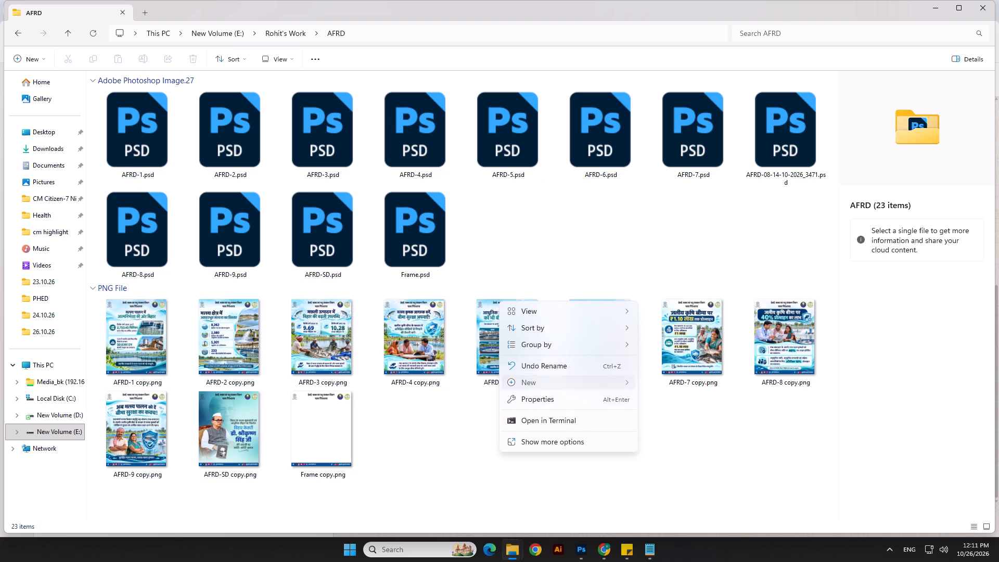
left_click(658, 388)
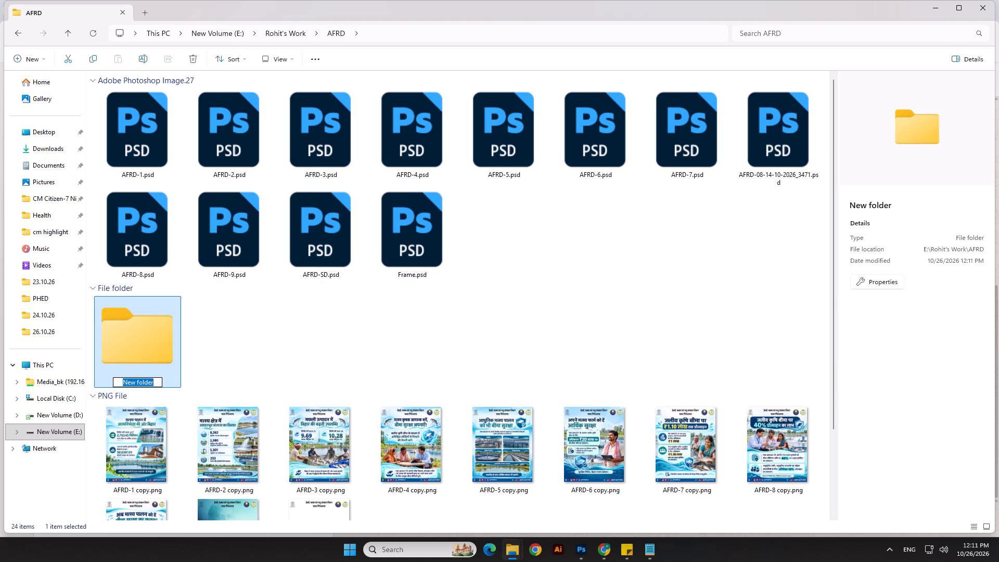
left_click(253, 359)
Move all existing AFRD poster PSD and PNG files into the new folder, and return to the AFRD folder.
key("ctrl+a")
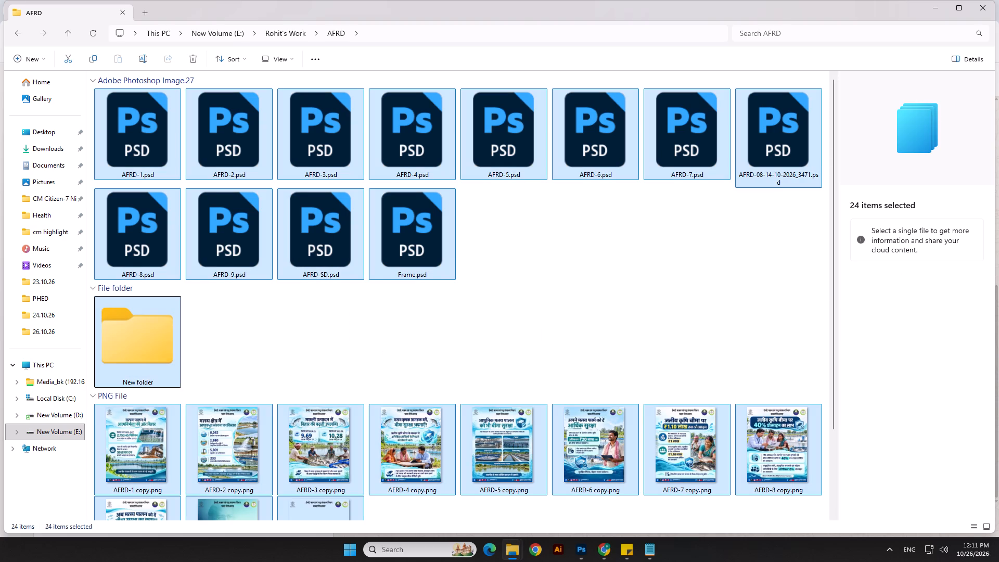
left_click(153, 342, "ctrl")
key("ctrl+x")
double_click(130, 355)
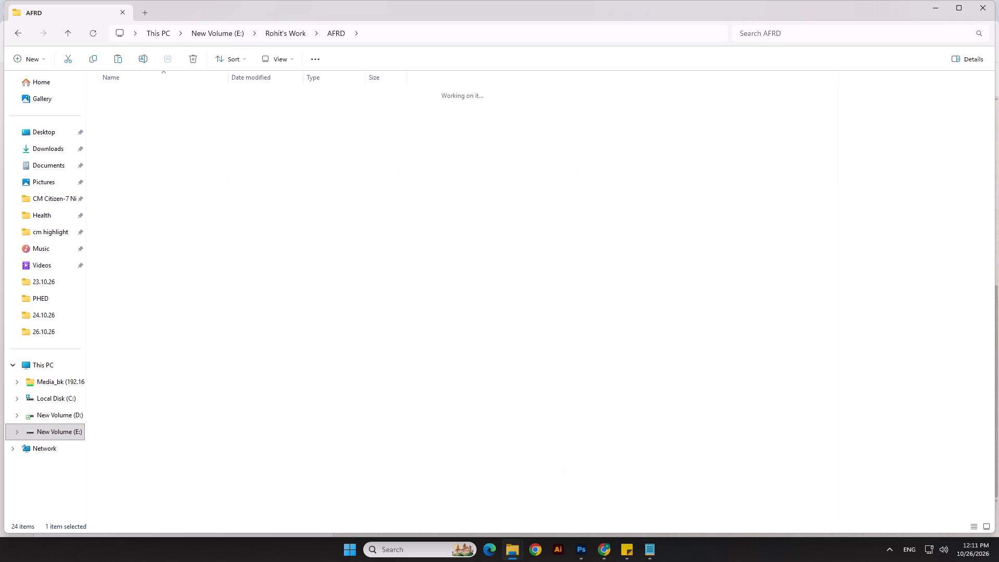
left_click(329, 304)
key("ctrl+v")
left_click(574, 360)
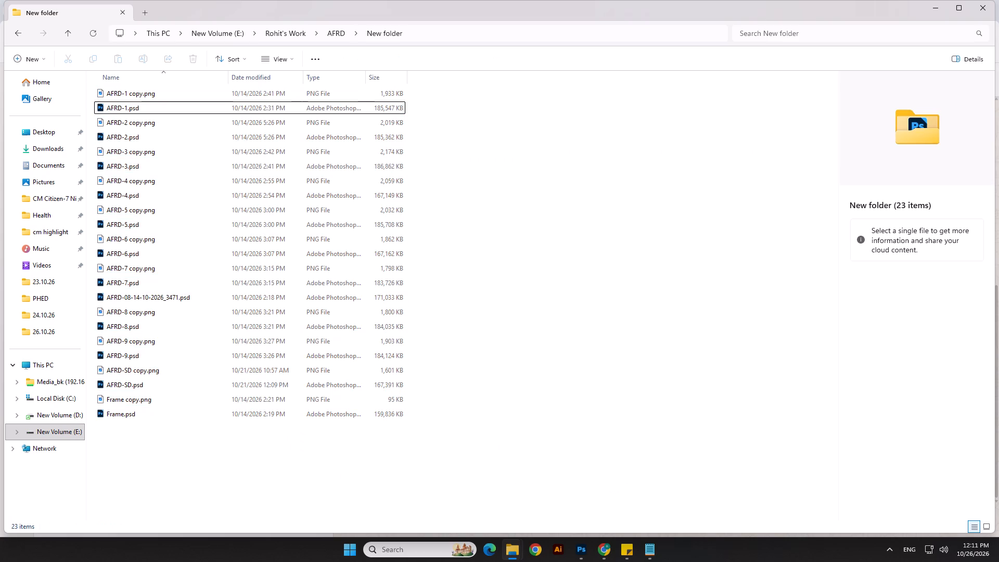
left_click(14, 31)
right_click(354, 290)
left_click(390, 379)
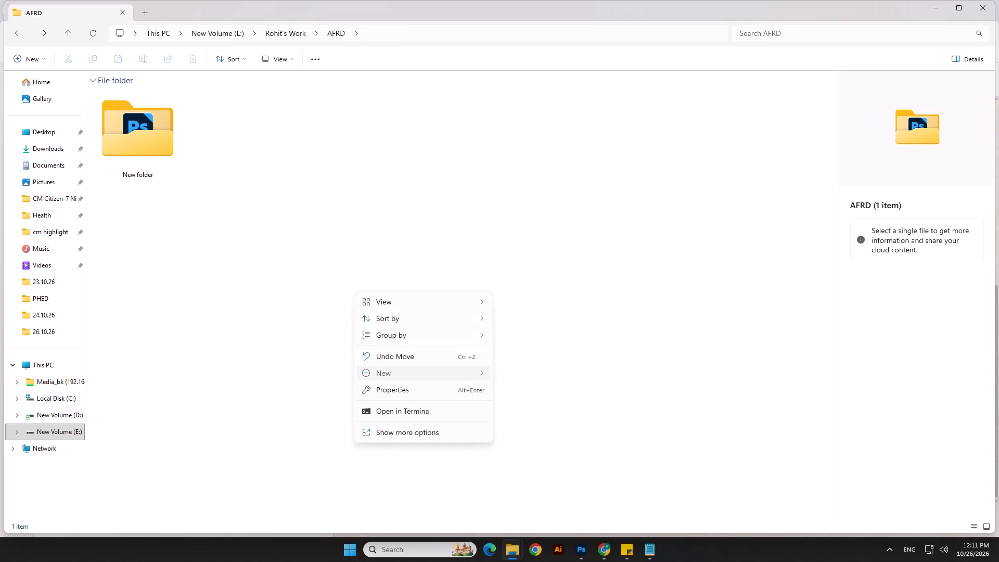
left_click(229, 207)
Check the contents of the folder holding the moved AFRD files and rename it 14.10.26.
double_click(151, 150)
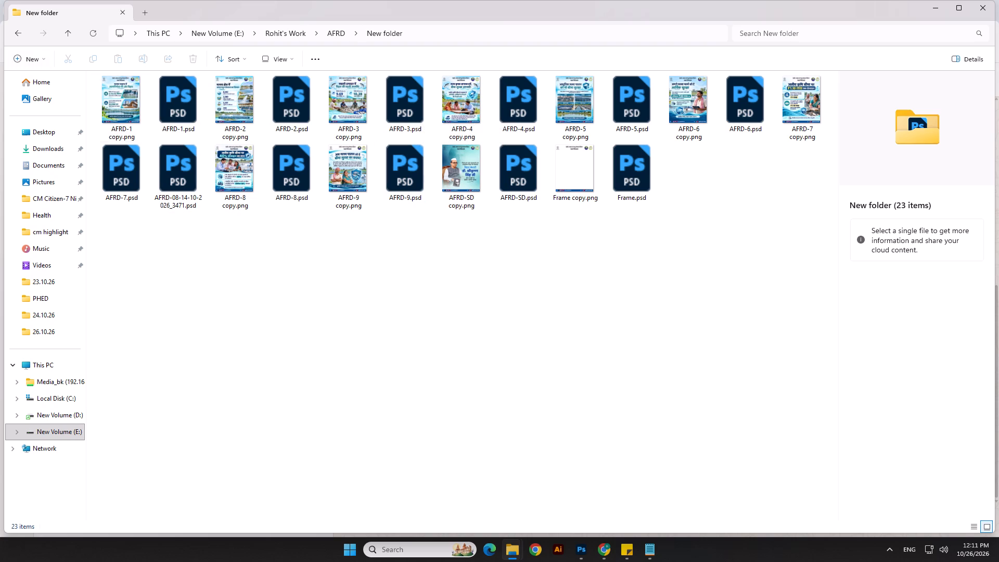
left_click(14, 36)
left_click(136, 173)
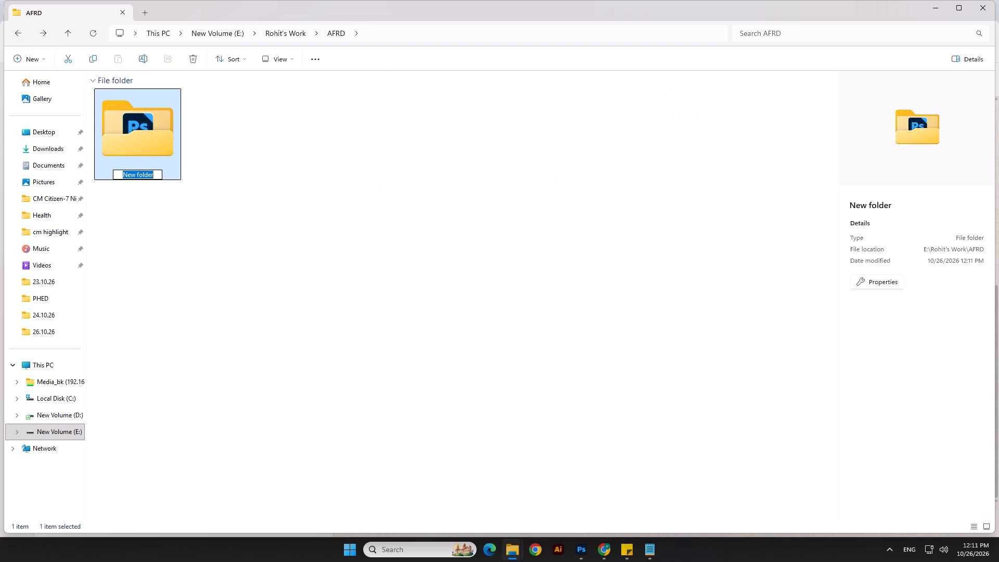
type("14.1")
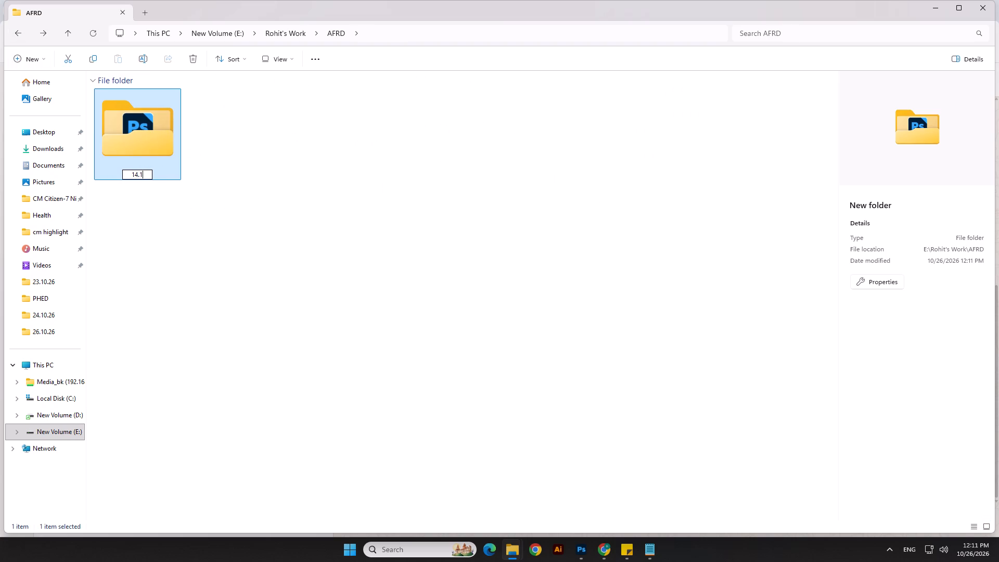
type("0.26")
left_click(149, 266)
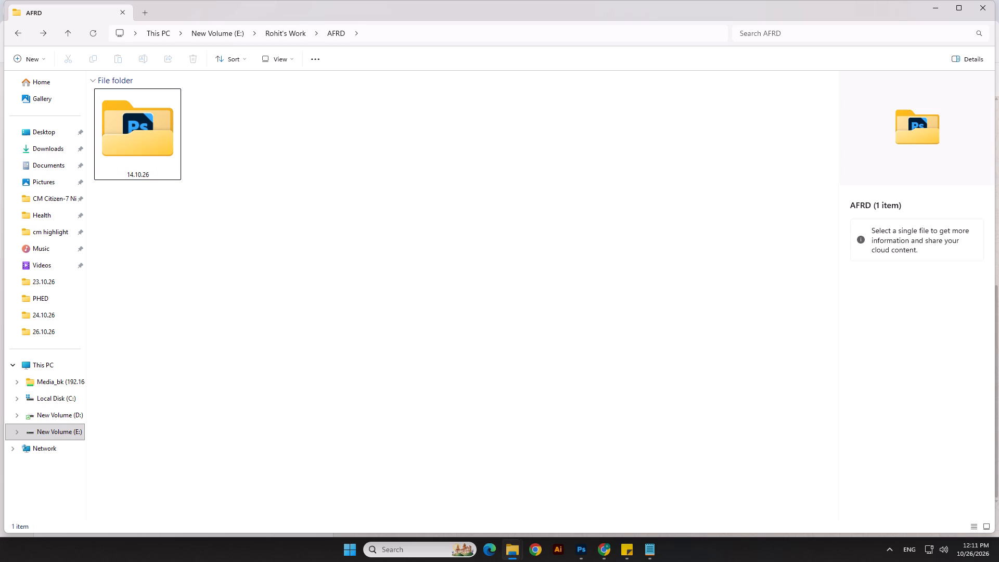
Create a second folder named 26.10.26 inside the AFRD folder and open it.
left_click(190, 236)
right_click(190, 236)
left_click(248, 321)
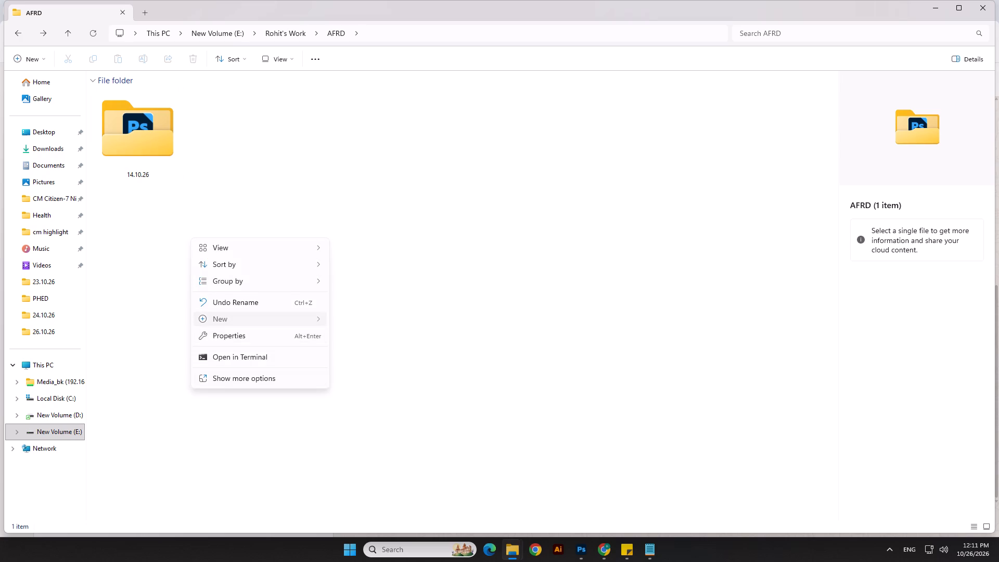
left_click(389, 326)
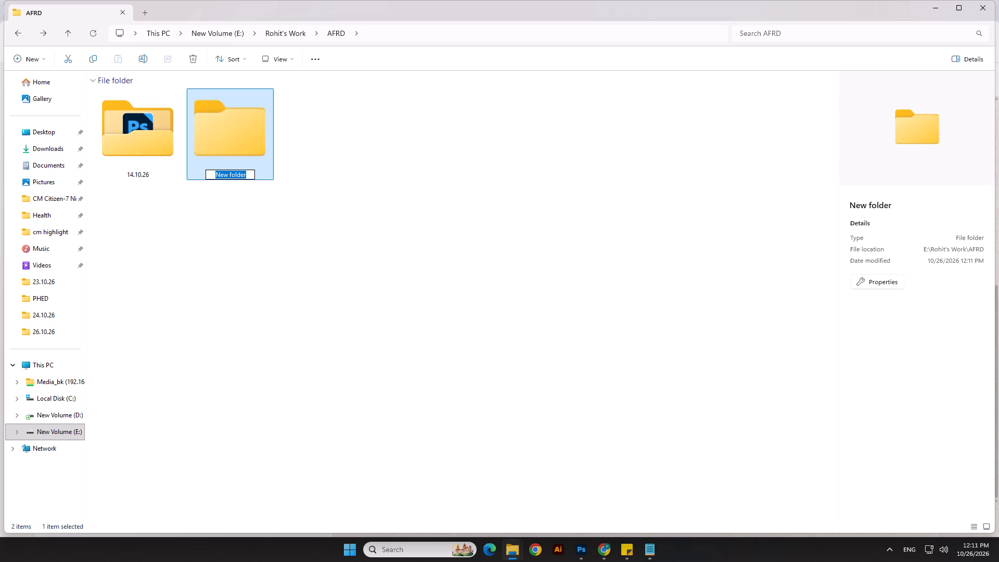
type("26.10.26")
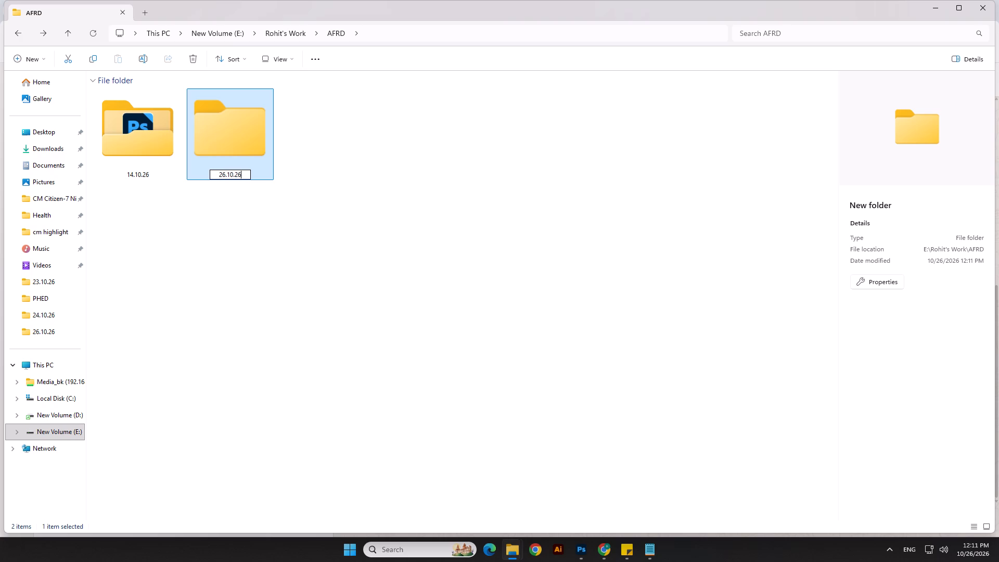
key("Return")
key("Return")
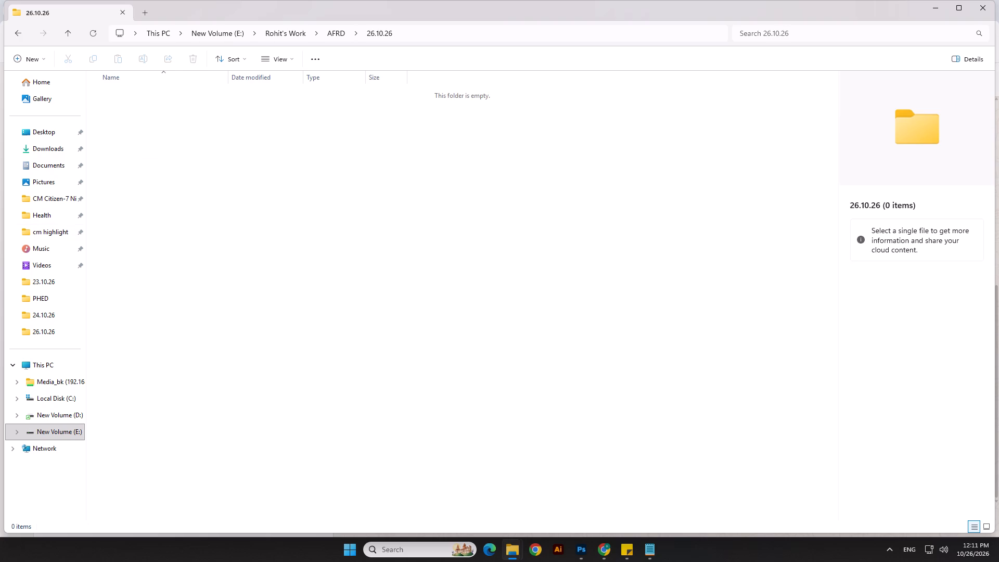
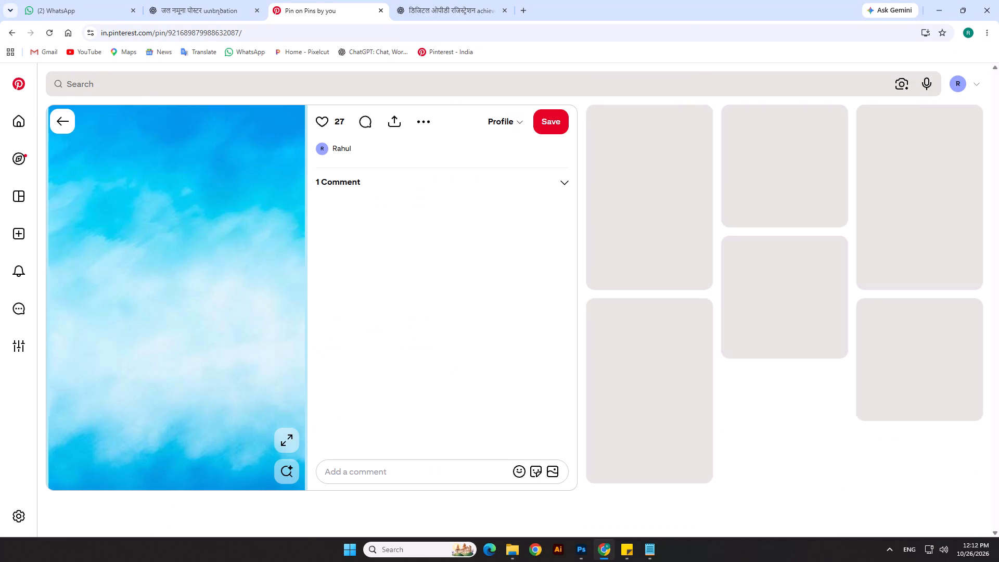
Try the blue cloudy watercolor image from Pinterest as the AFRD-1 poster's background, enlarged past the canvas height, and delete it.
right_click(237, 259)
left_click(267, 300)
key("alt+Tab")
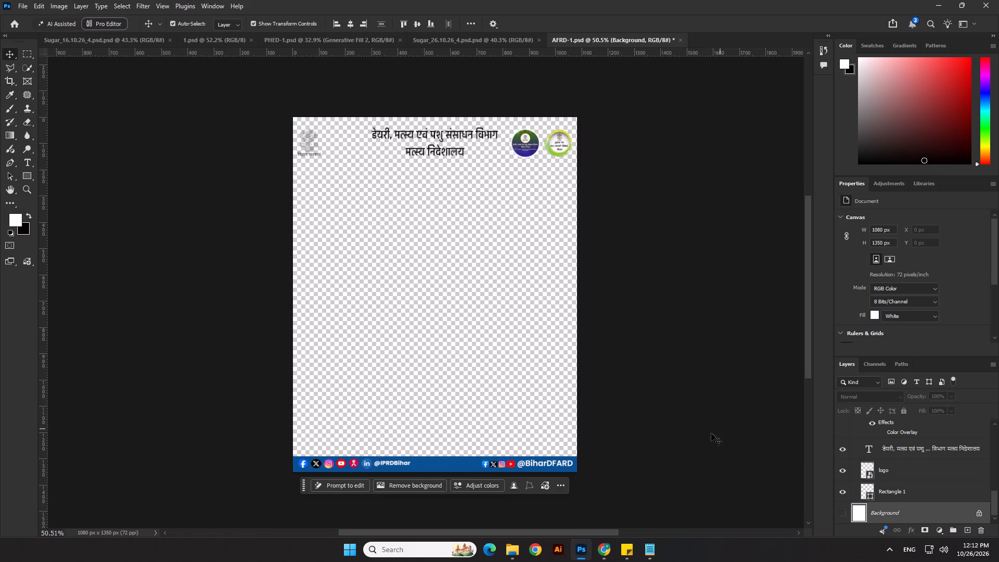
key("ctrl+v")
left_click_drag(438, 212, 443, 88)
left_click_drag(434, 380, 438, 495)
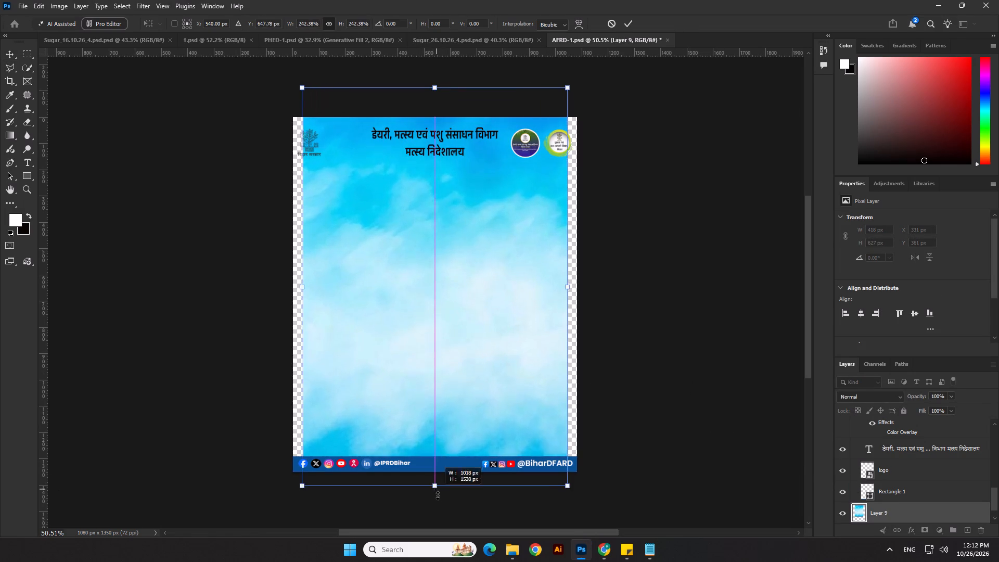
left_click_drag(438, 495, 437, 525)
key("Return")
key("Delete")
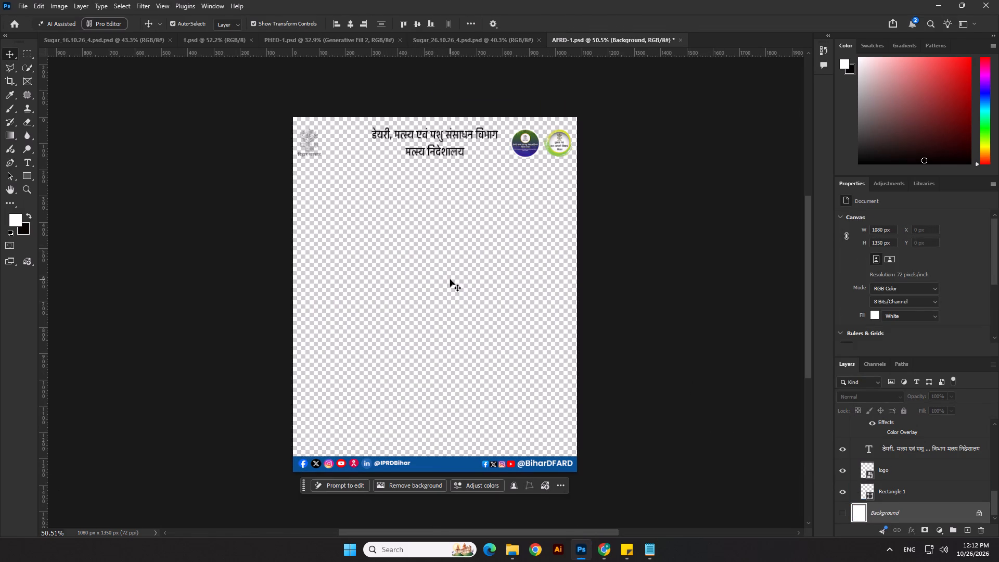
Browse related blue backgrounds on Pinterest and copy the "Background with light area | Premium Vector" image.
key("alt+Tab")
scroll(482, 332, "down", 5)
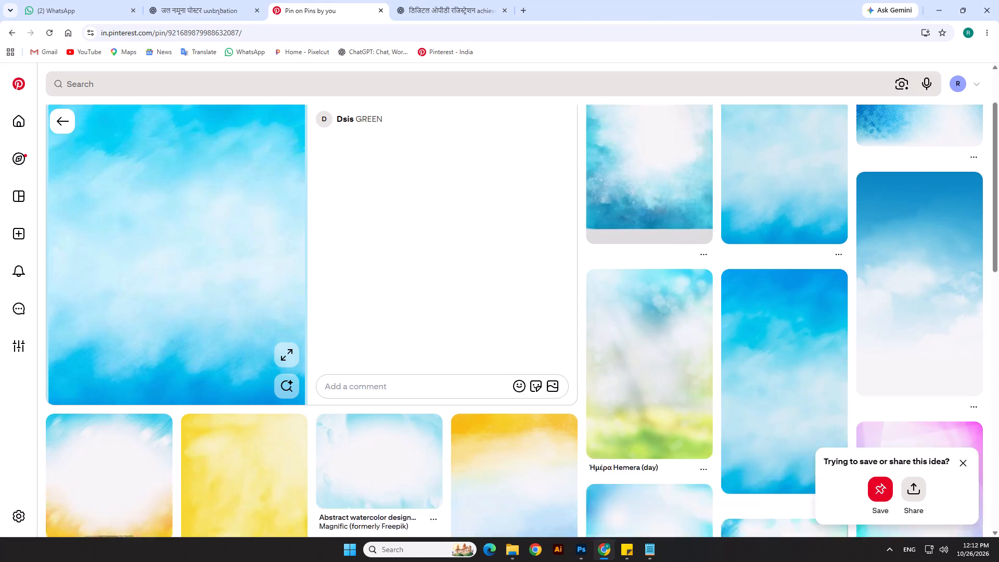
scroll(795, 387, "down", 2)
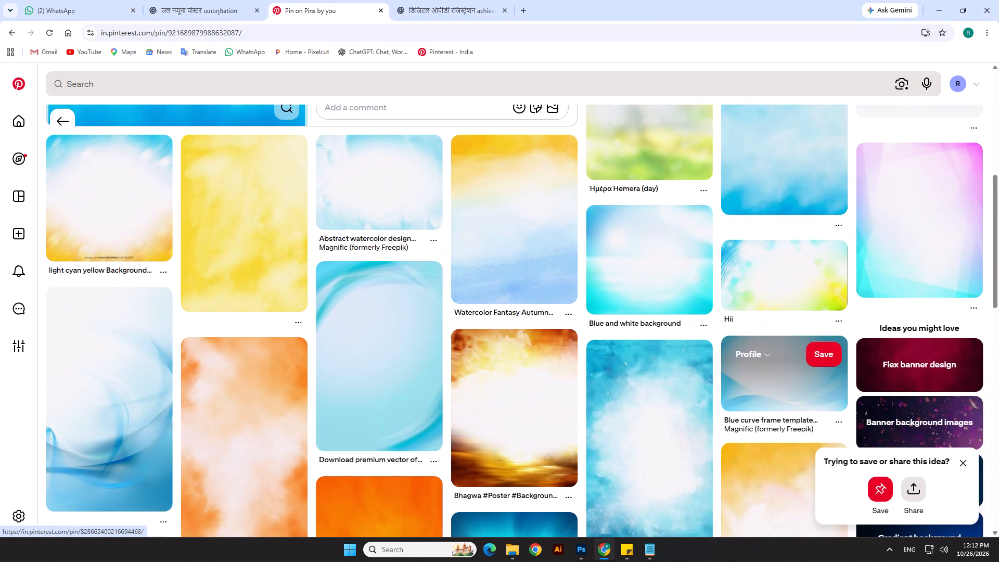
left_click(389, 375)
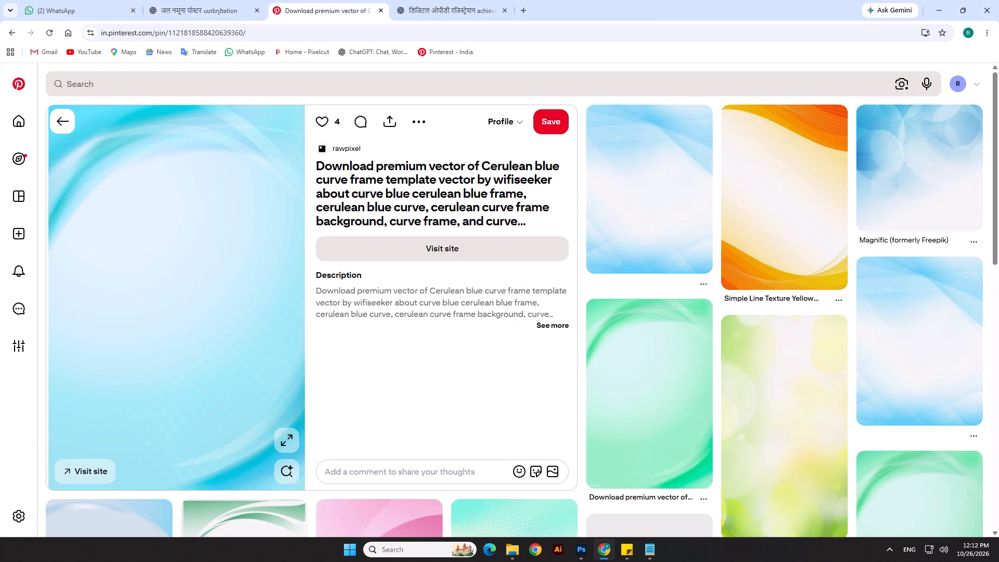
left_click(625, 209)
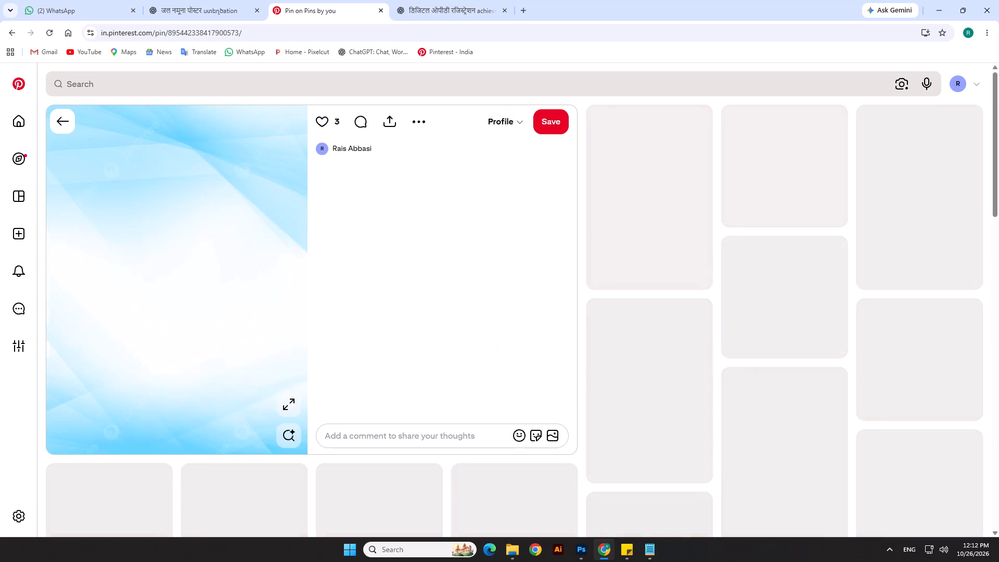
right_click(174, 225)
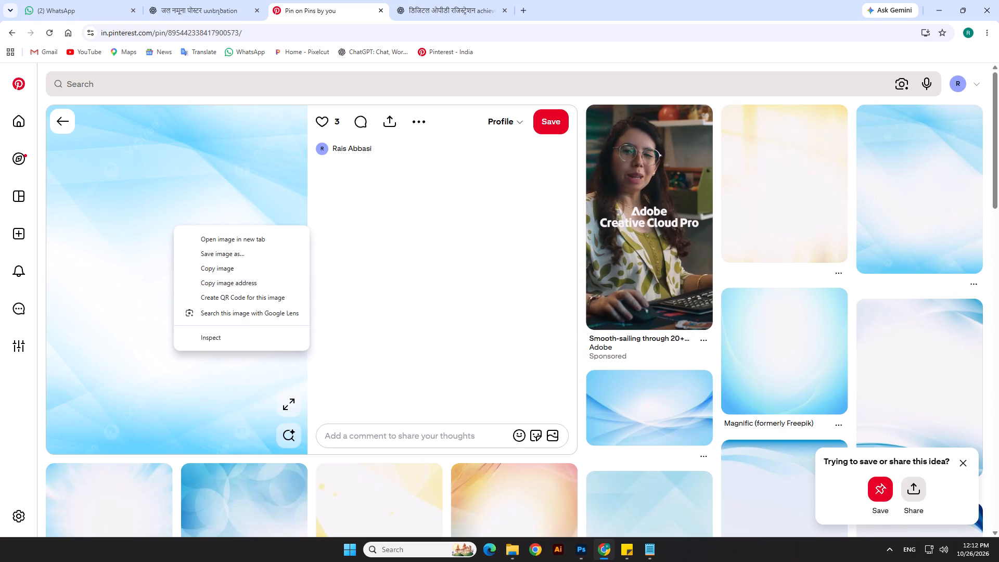
left_click(774, 378)
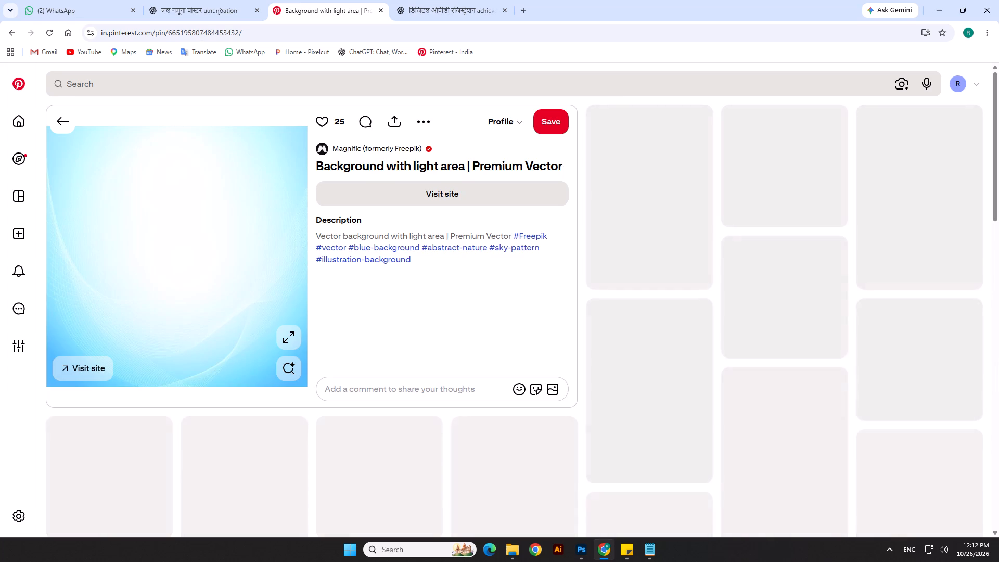
right_click(175, 228)
right_click_drag(204, 267, 208, 272)
right_click(192, 255)
left_click(218, 295)
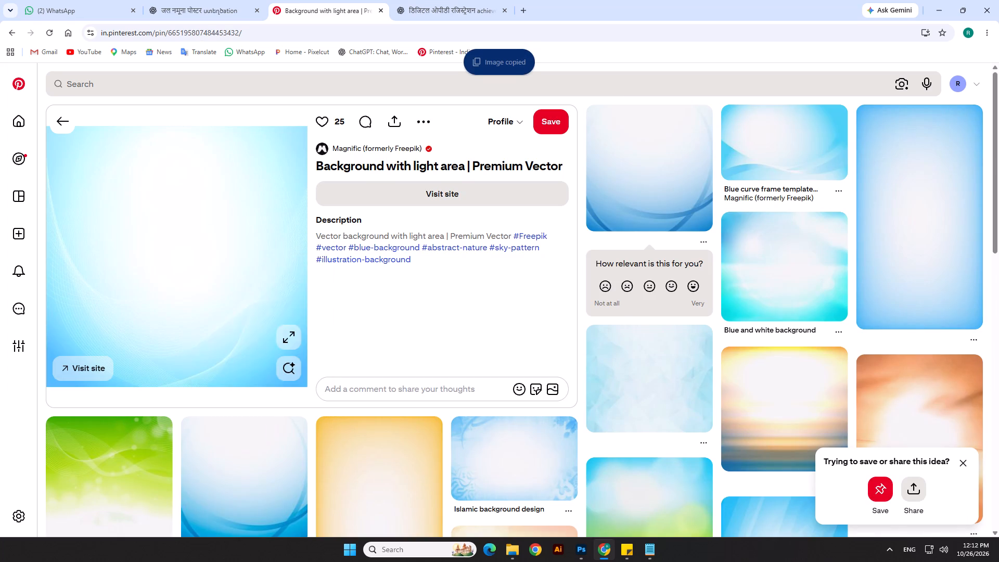
Paste the copied light-area background beneath the header and footer in AFRD-1.psd and enlarge it proportionally to cover the whole canvas.
key("alt+Tab")
key("ctrl+v")
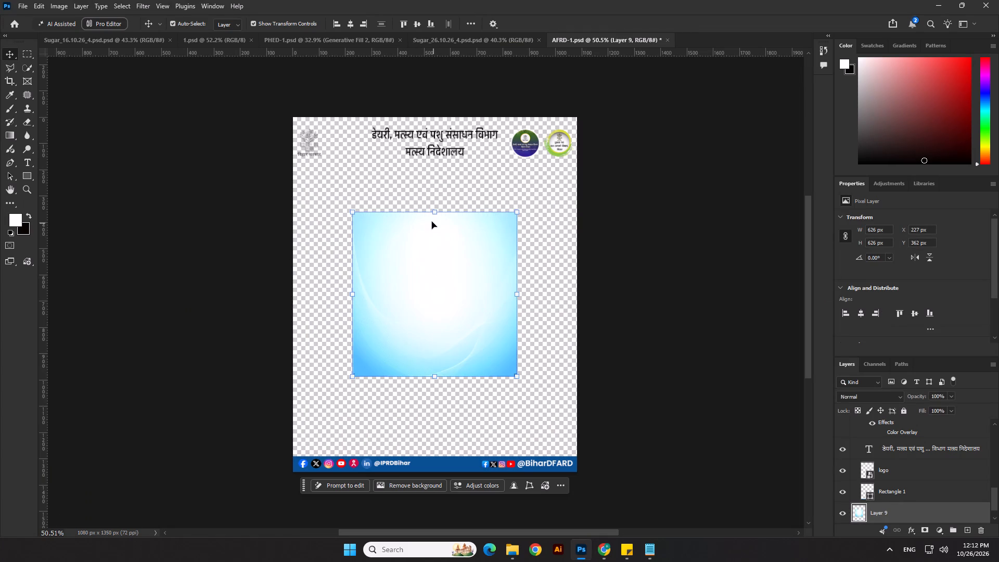
left_click_drag(431, 210, 432, 99)
left_click_drag(430, 374, 440, 453)
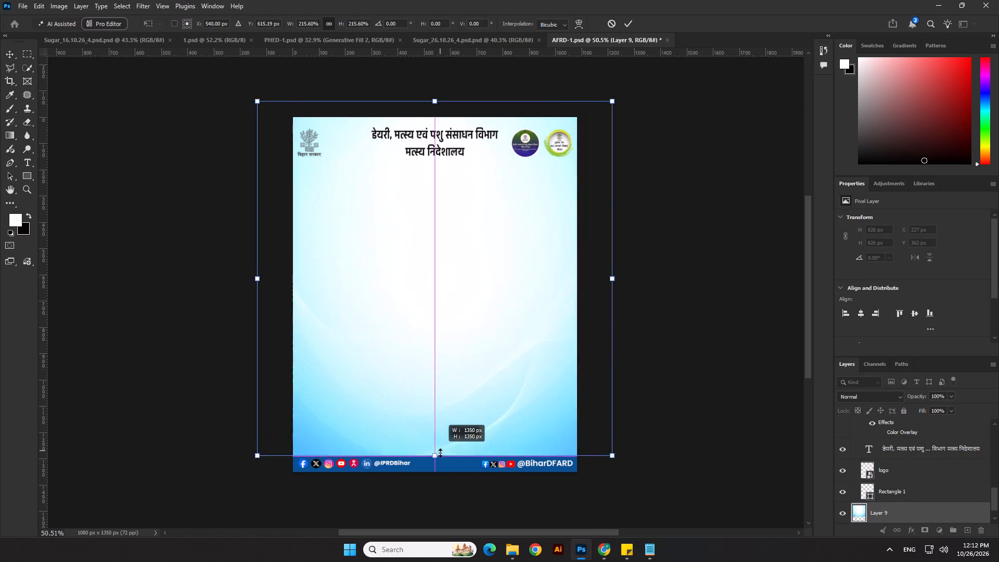
left_click_drag(440, 453, 443, 465)
key("Return")
left_click(722, 290)
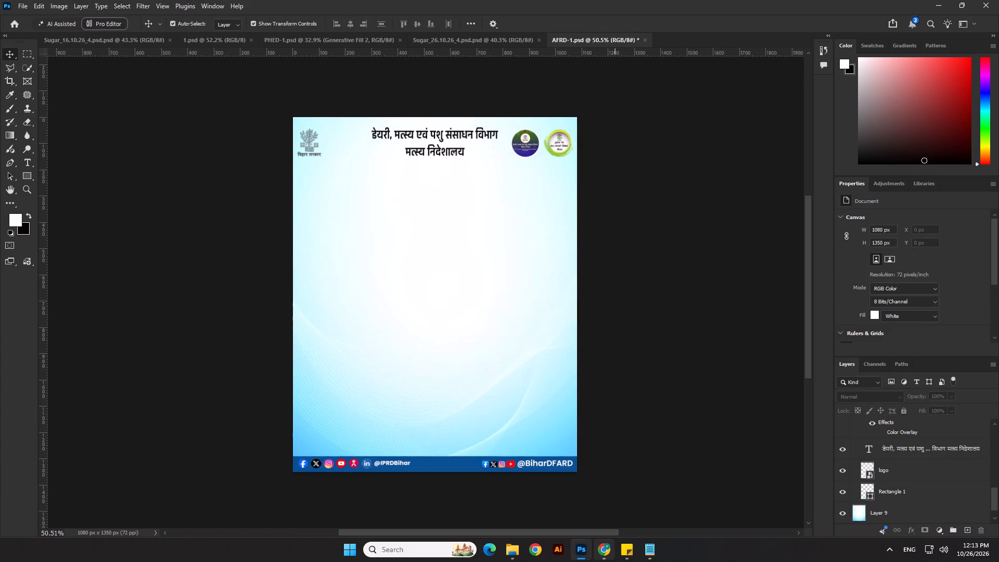
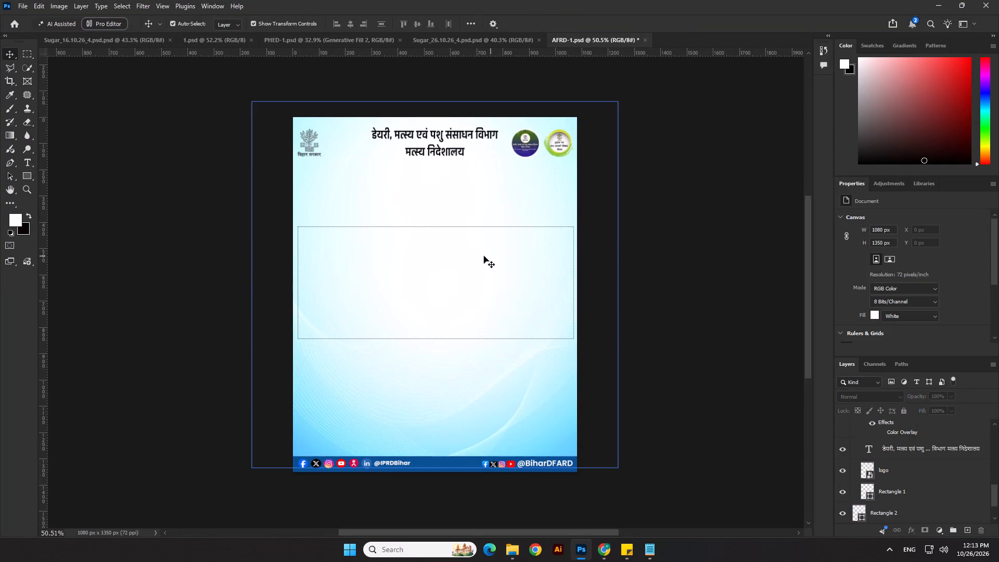
Fill the empty central rectangle with white and round its corners to 25 px.
scroll(900, 474, "up", 7)
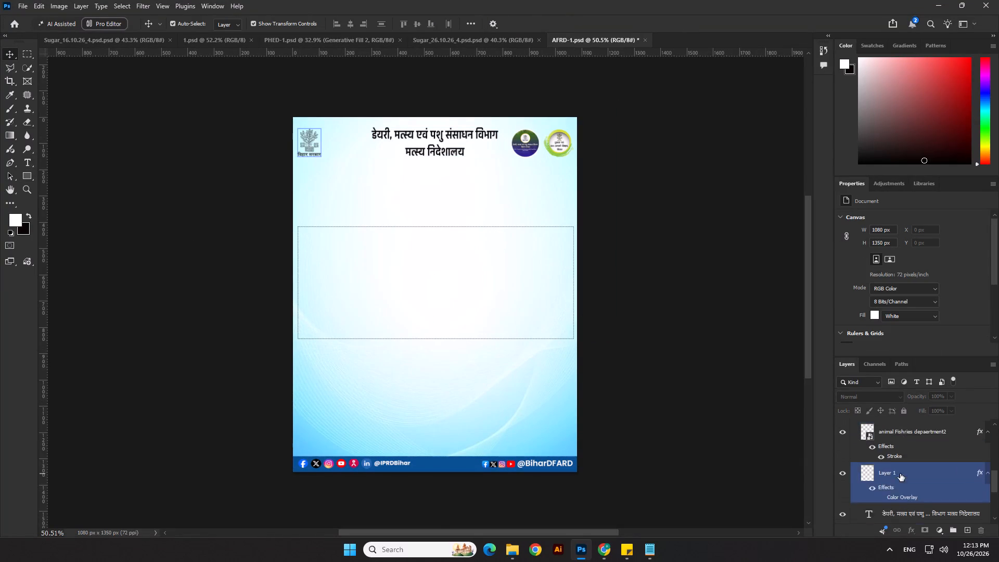
scroll(900, 474, "up", 20)
scroll(900, 474, "up", 6)
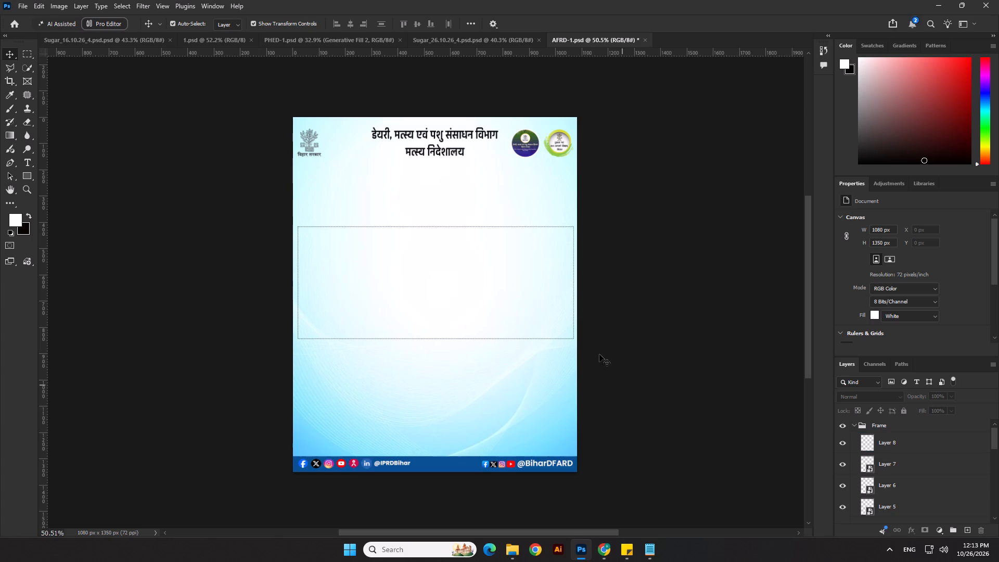
left_click_drag(605, 325, 577, 322)
left_click(882, 496)
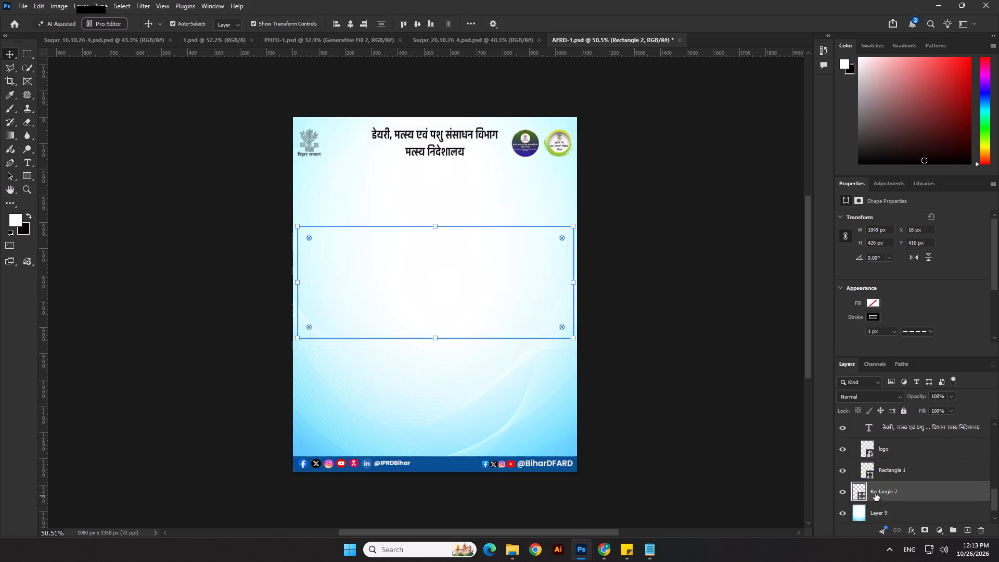
left_click(872, 303)
left_click(865, 359)
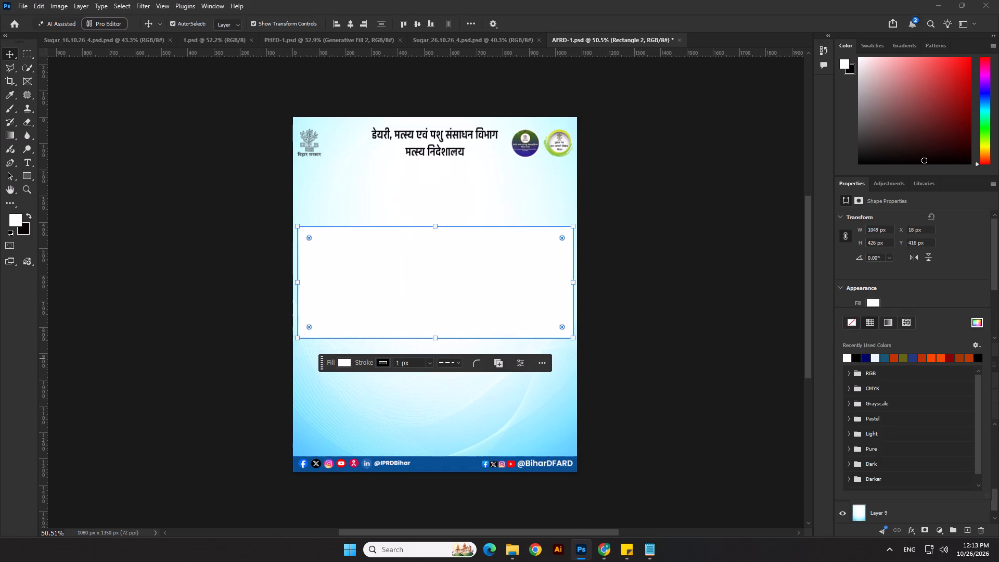
left_click(895, 291)
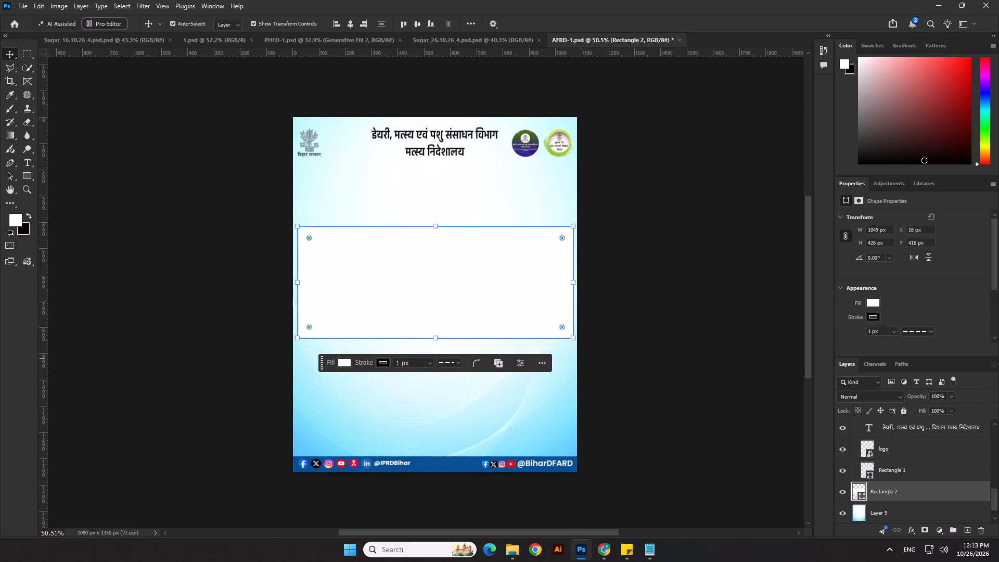
scroll(909, 289, "down", 3)
left_click_drag(884, 331, 838, 334)
type("25")
key("Return")
Move the white rounded rectangle straight down to a Y position of about 487 px.
left_click_drag(456, 279, 457, 291)
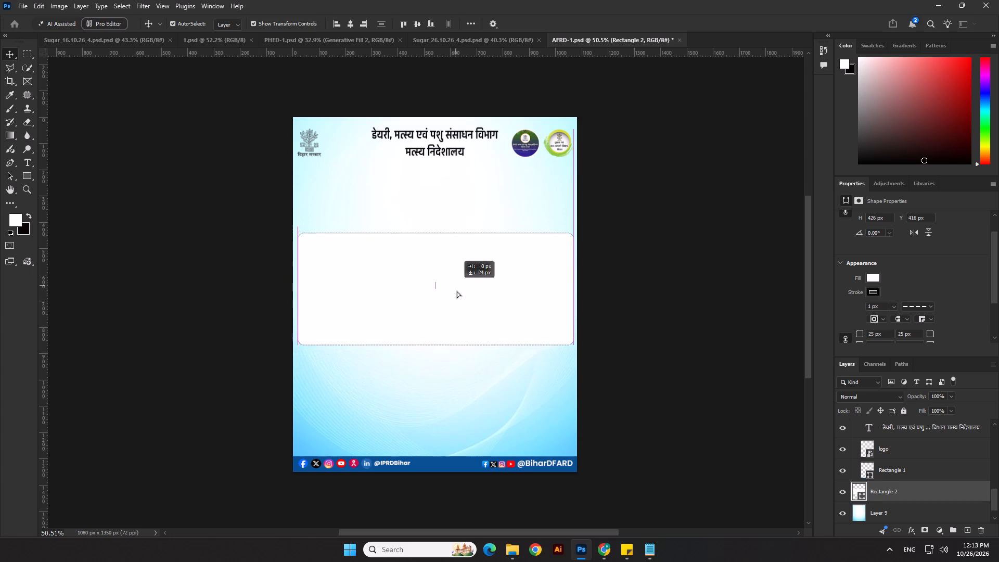
left_click_drag(457, 291, 458, 298)
left_click(691, 216)
Paste the copied newspaper clipping, place its layer directly above Rectangle 2 and clip it to that shape.
key("ctrl+v")
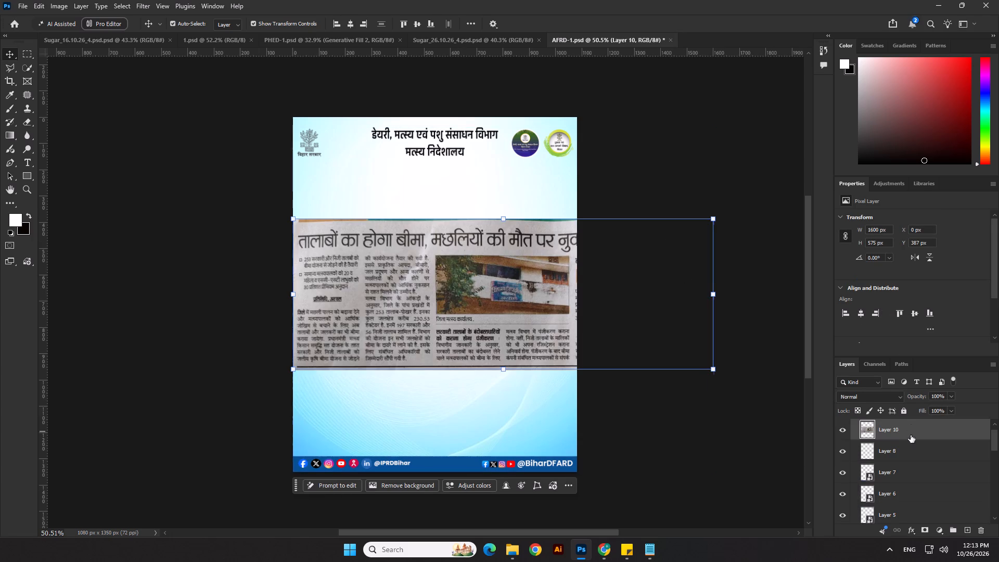
left_click_drag(895, 433, 890, 561)
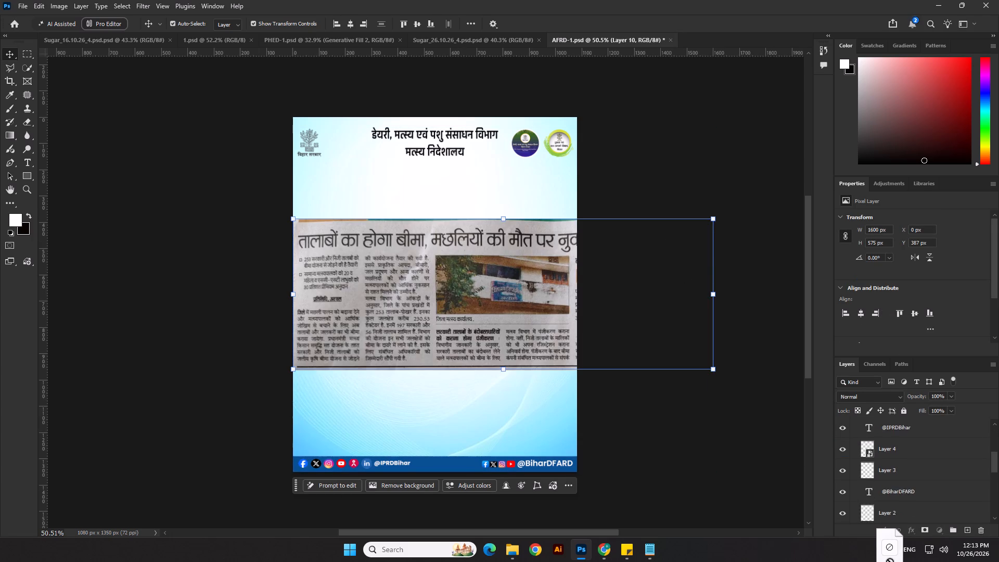
left_click_drag(890, 561, 894, 467)
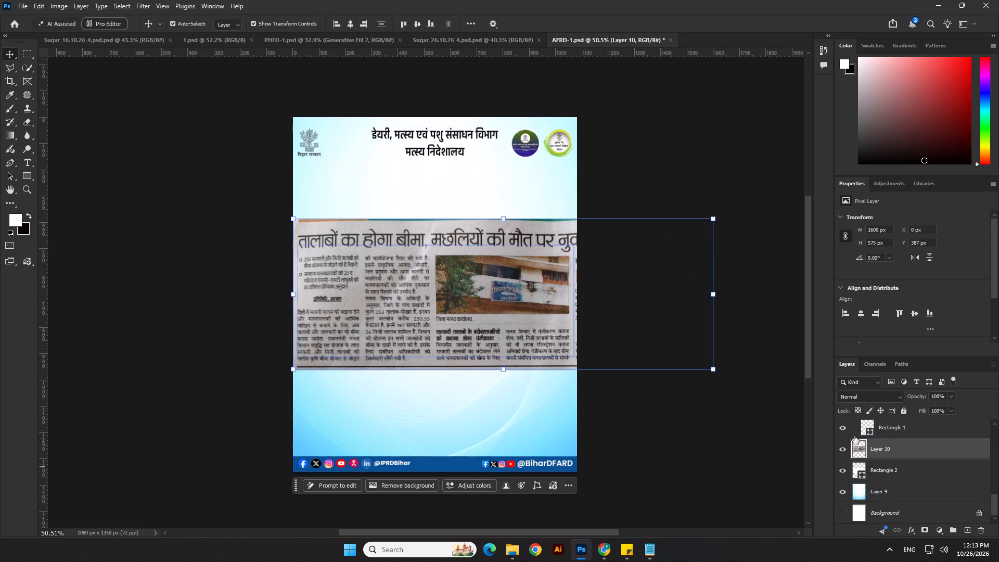
left_click(880, 461, "alt")
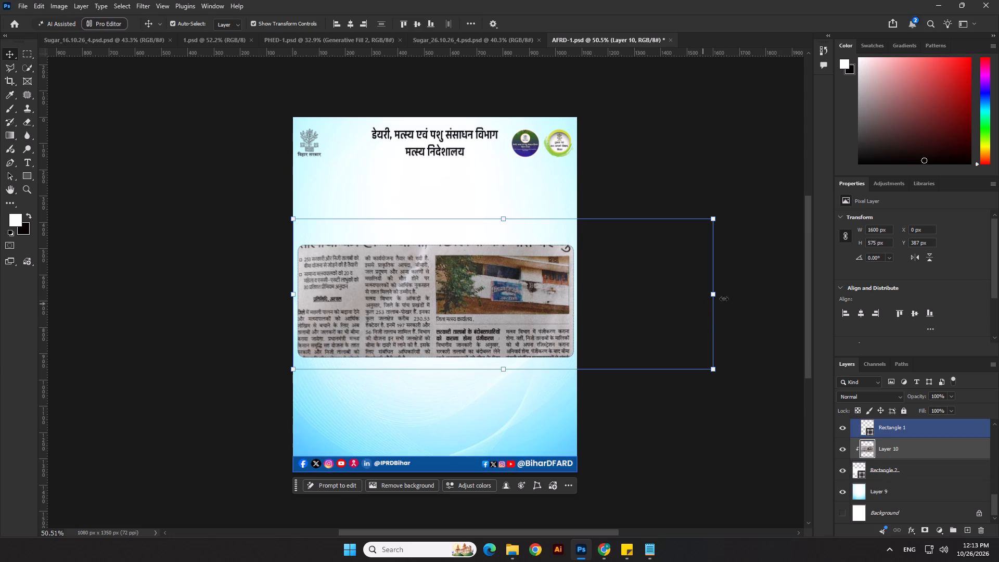
Scale the newspaper clipping proportionally to about 1047 px wide and centre it inside the rounded rectangle.
left_click_drag(715, 298, 579, 330)
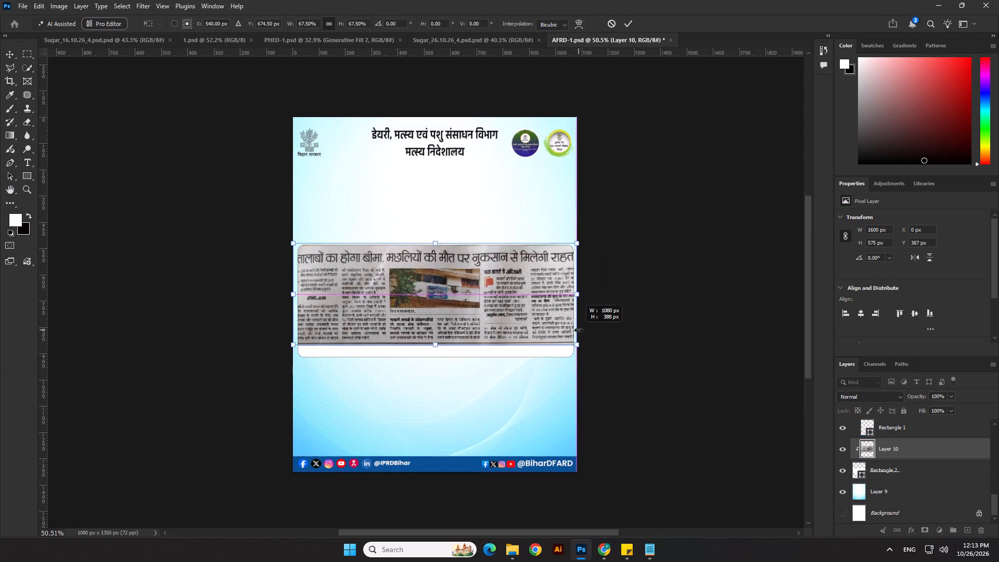
left_click_drag(579, 330, 574, 328)
scroll(427, 291, "up", 2)
left_click_drag(427, 291, 427, 294)
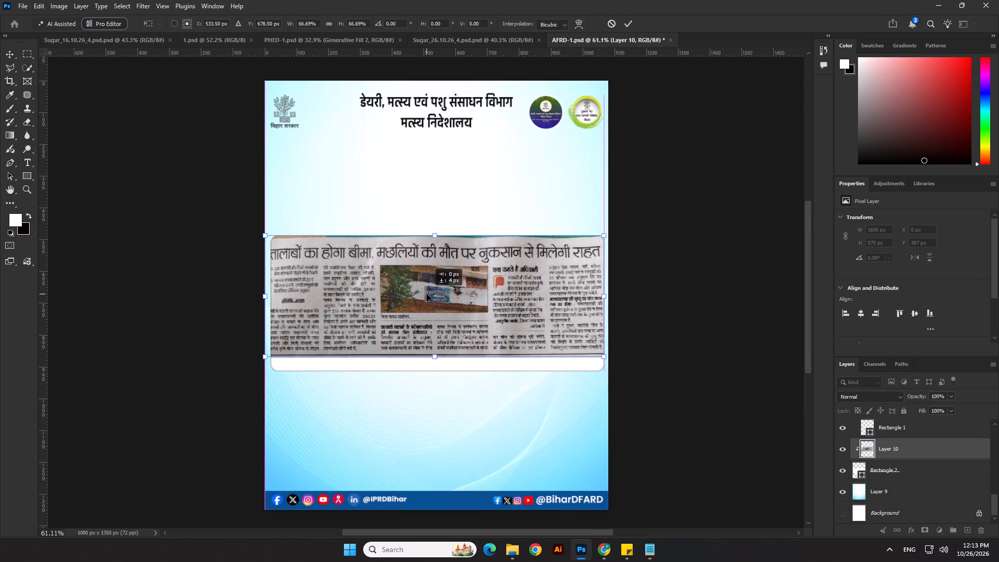
left_click_drag(427, 294, 428, 300)
left_click_drag(267, 303, 273, 302)
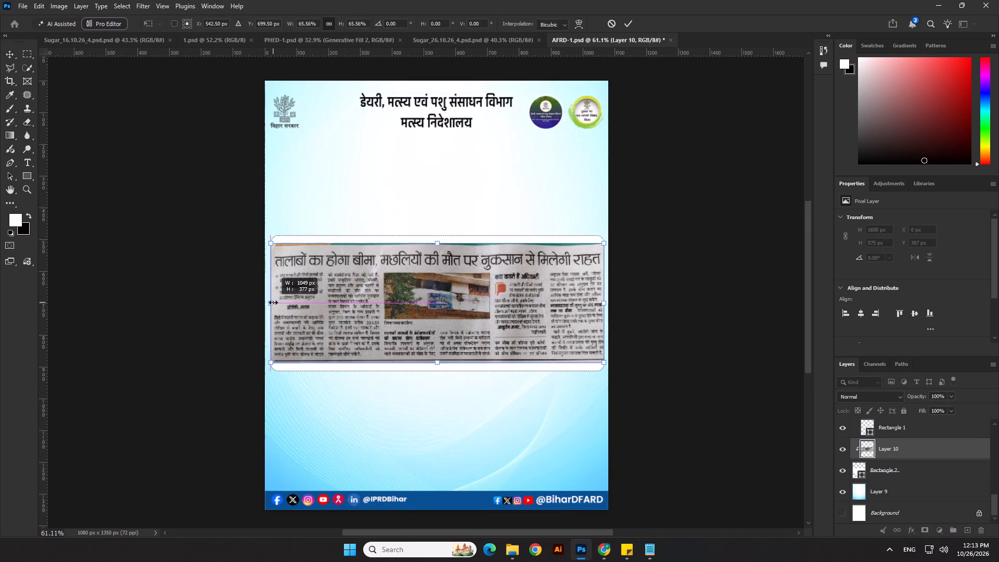
left_click_drag(273, 302, 276, 302)
key("Return")
left_click(746, 269)
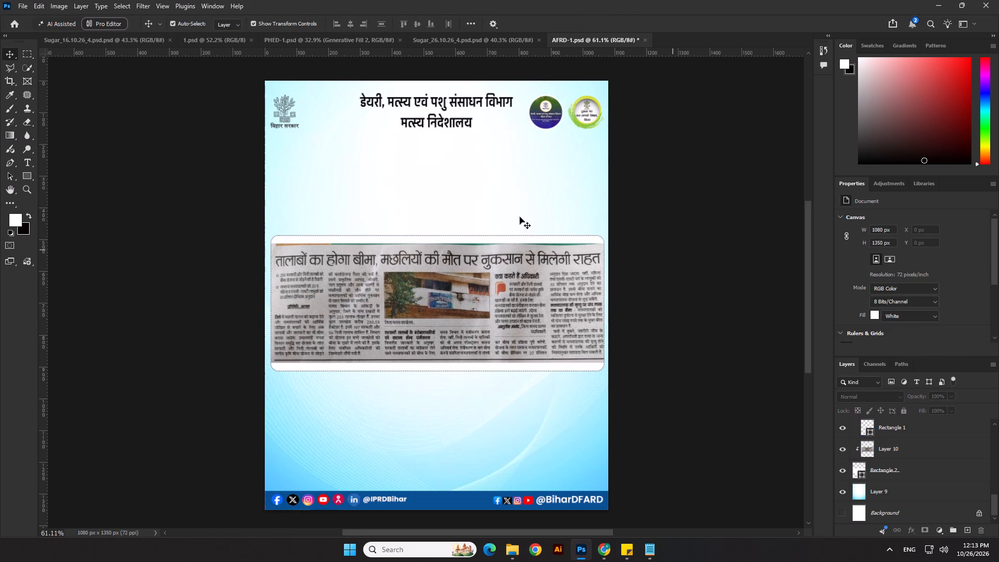
Trim the rounded rectangle from its top and bottom edges to about 355 px high so no white shows around the clipping.
left_click(518, 240)
left_click_drag(436, 231, 436, 233, "shift")
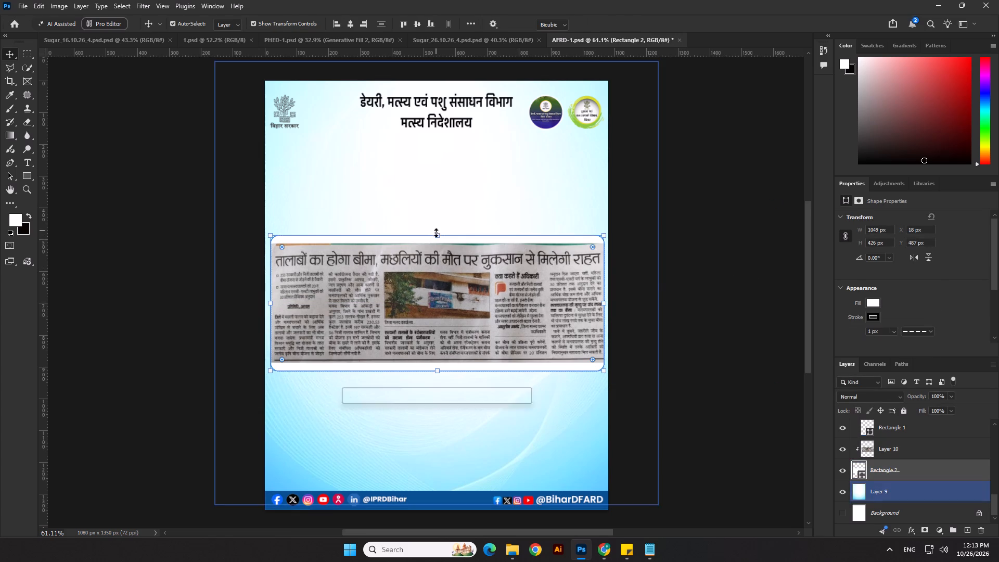
left_click_drag(436, 233, 437, 242, "shift")
scroll(437, 242, "up", 7)
left_click_drag(437, 242, 437, 248)
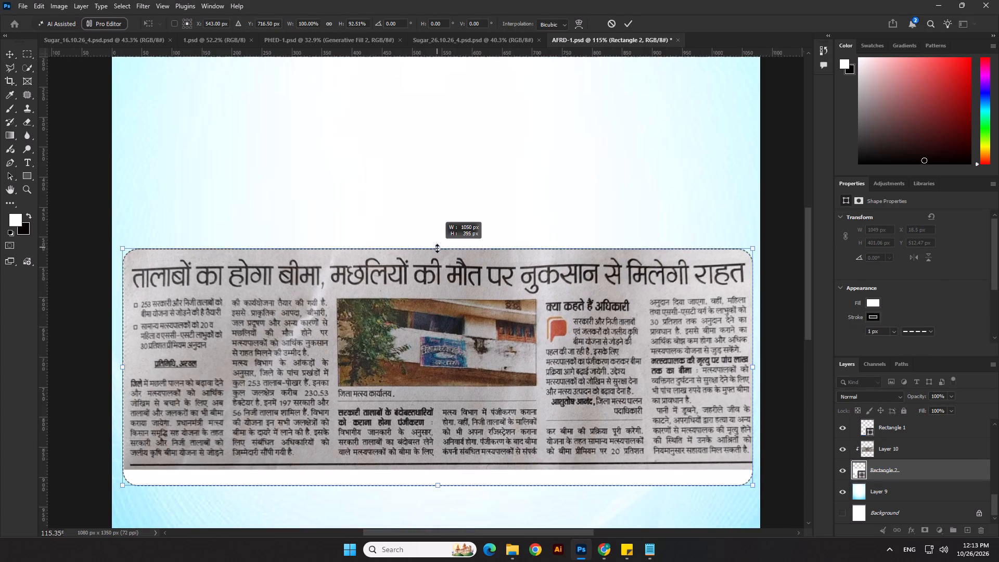
left_click_drag(437, 248, 439, 248)
left_click_drag(439, 485, 439, 484)
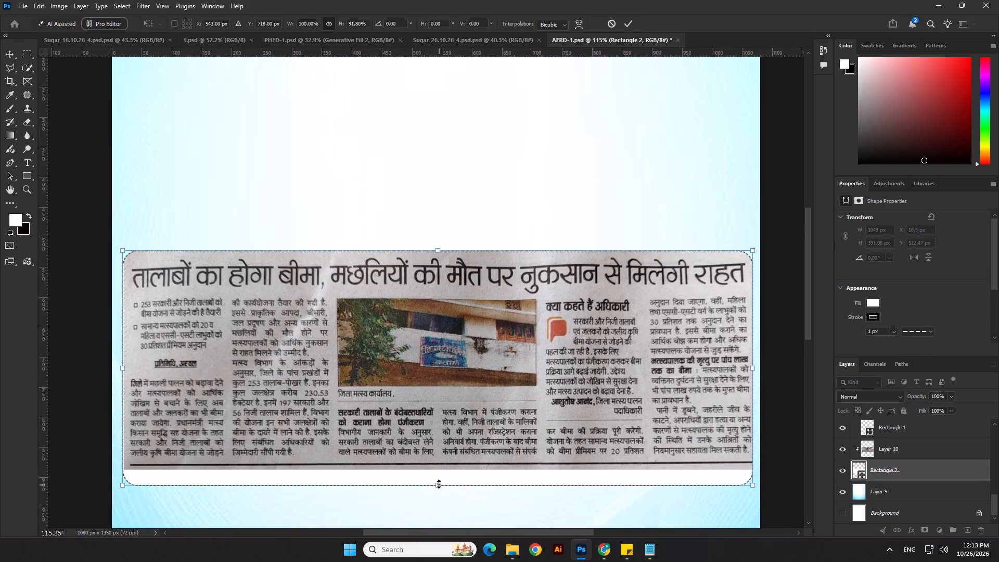
left_click_drag(439, 484, 464, 463)
scroll(439, 275, "down", 5)
key("Return")
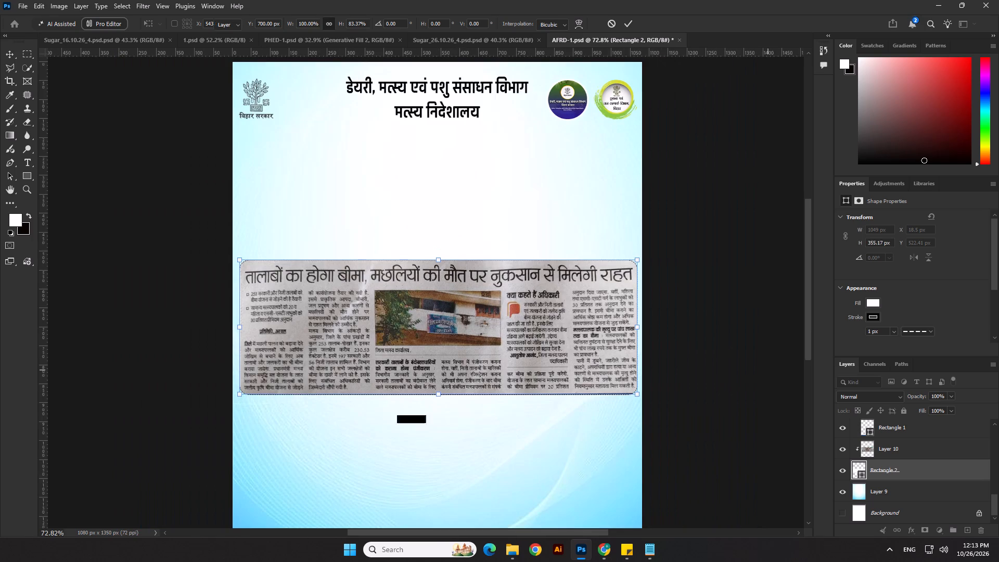
Straighten the newspaper clipping by rotating it about 0.32°.
scroll(600, 378, "up", 4)
left_click(631, 344)
key("Return")
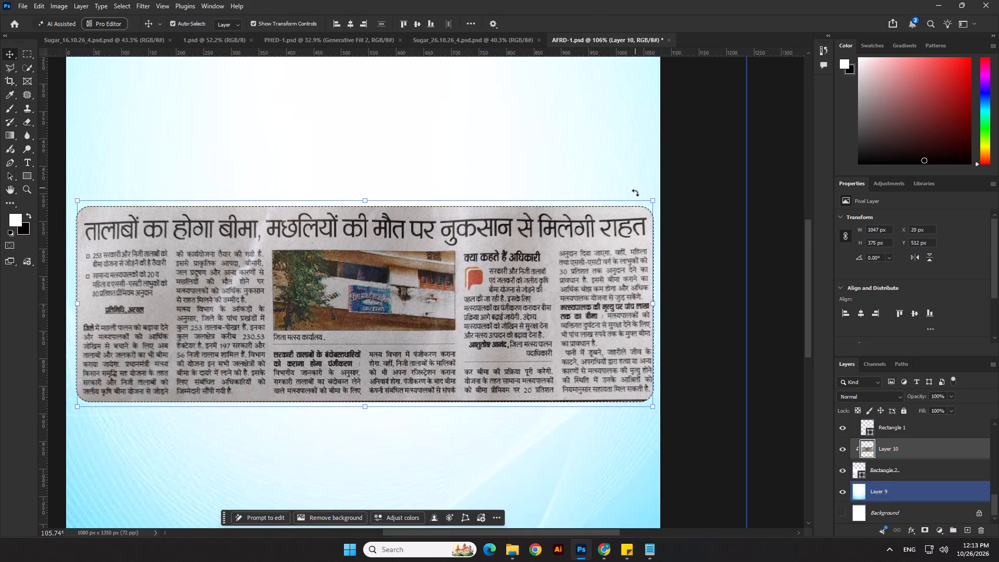
left_click(633, 229)
left_click(656, 189)
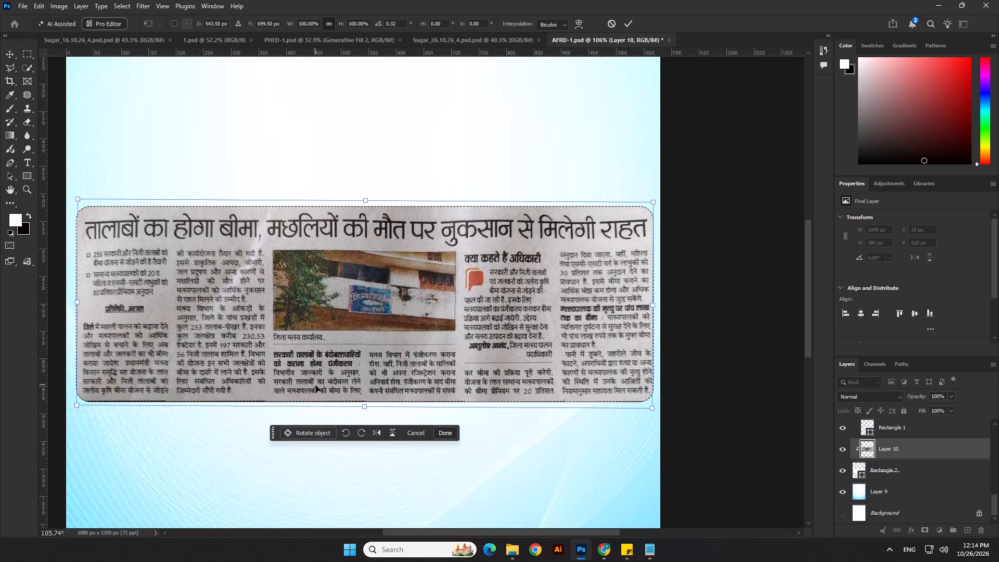
key("Return")
Reduce the rounded rectangle's height from its bottom edge to about 350 px.
left_click(896, 474)
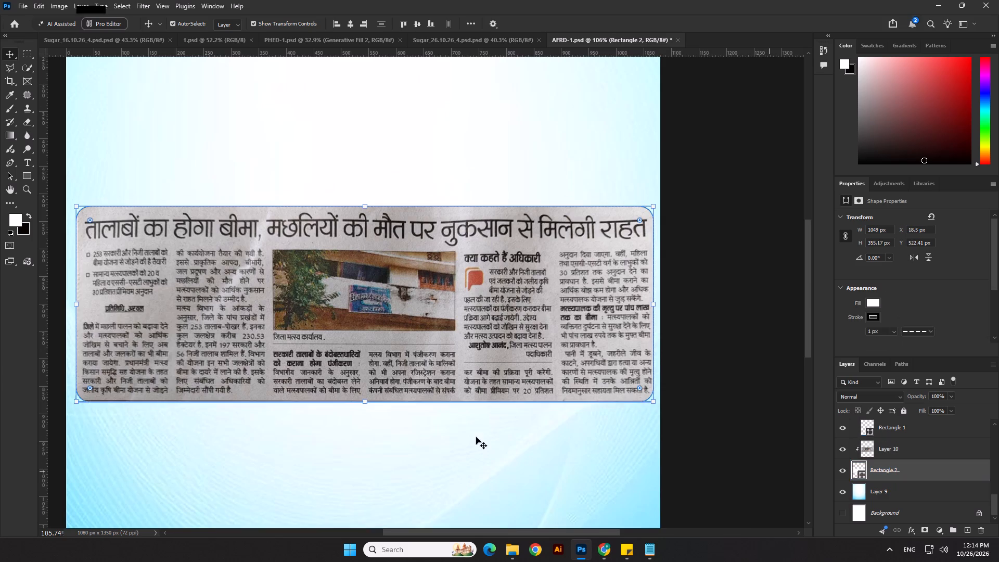
scroll(446, 430, "up", 3)
left_click(354, 415)
scroll(439, 335, "down", 5)
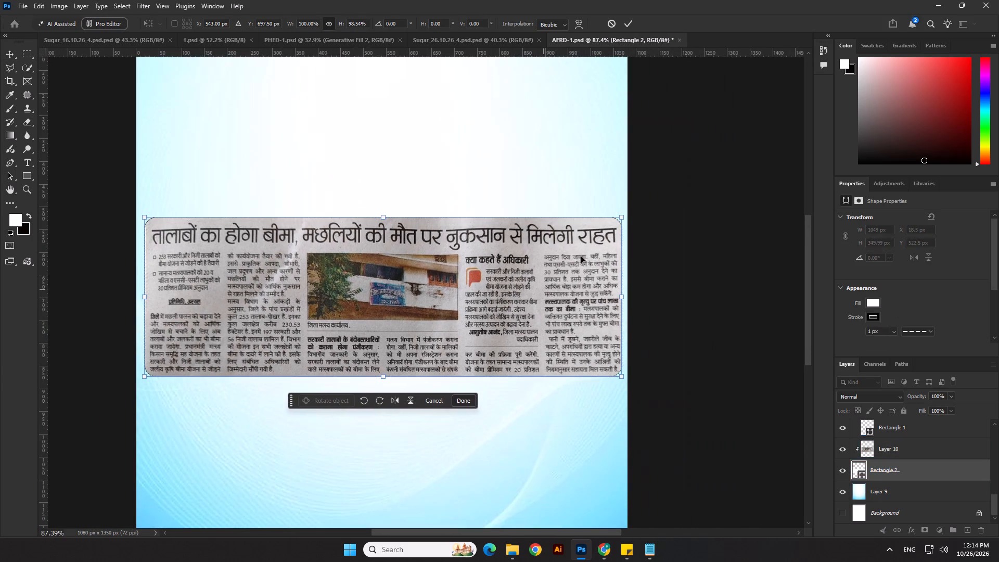
key("Return")
left_click(672, 248)
scroll(407, 300, "down", 5)
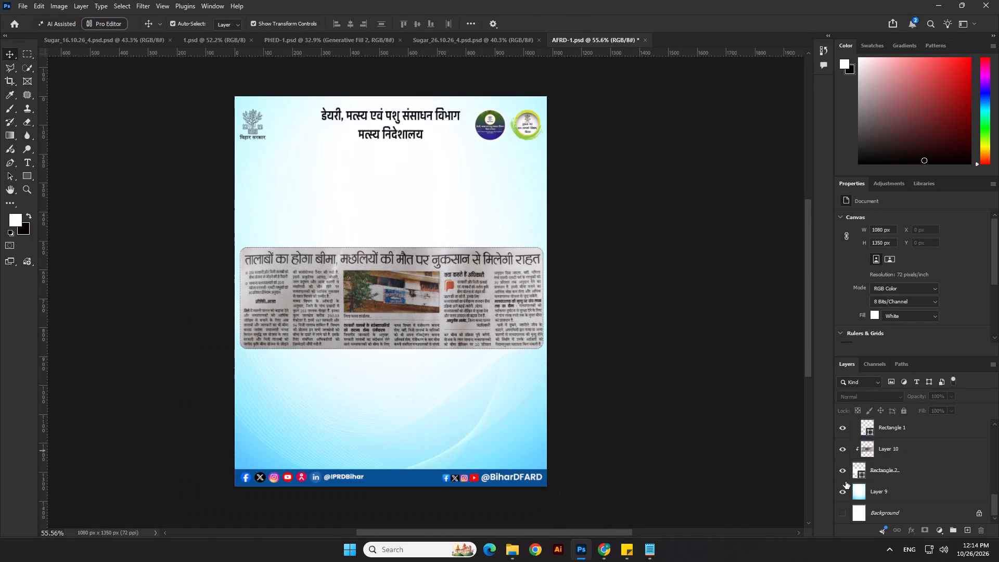
Add a drop shadow to Rectangle 2 with 26% opacity, 109° angle, 32 px distance and 16 px size.
left_click(915, 478)
double_click(954, 467)
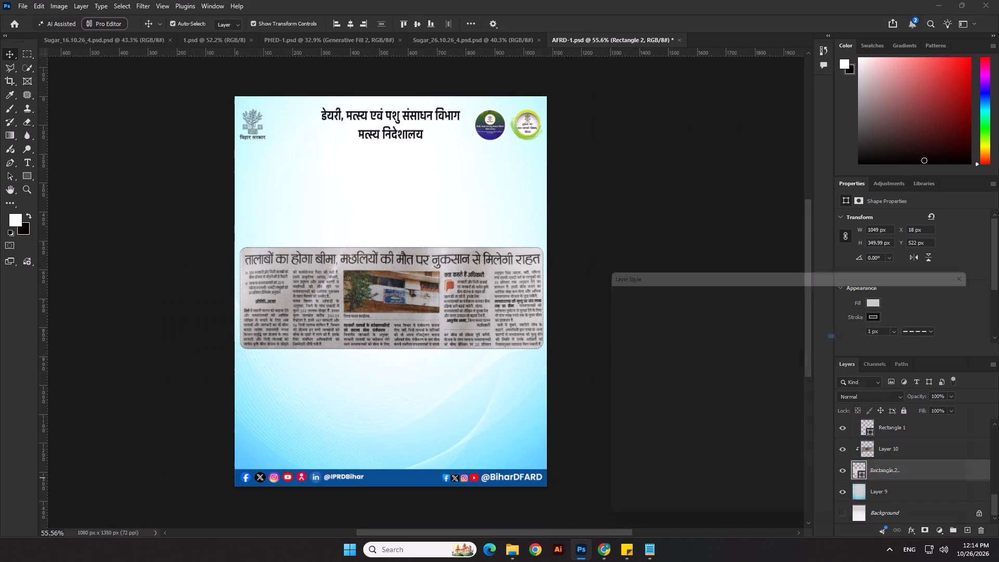
left_click(641, 479)
left_click_drag(519, 416, 523, 426)
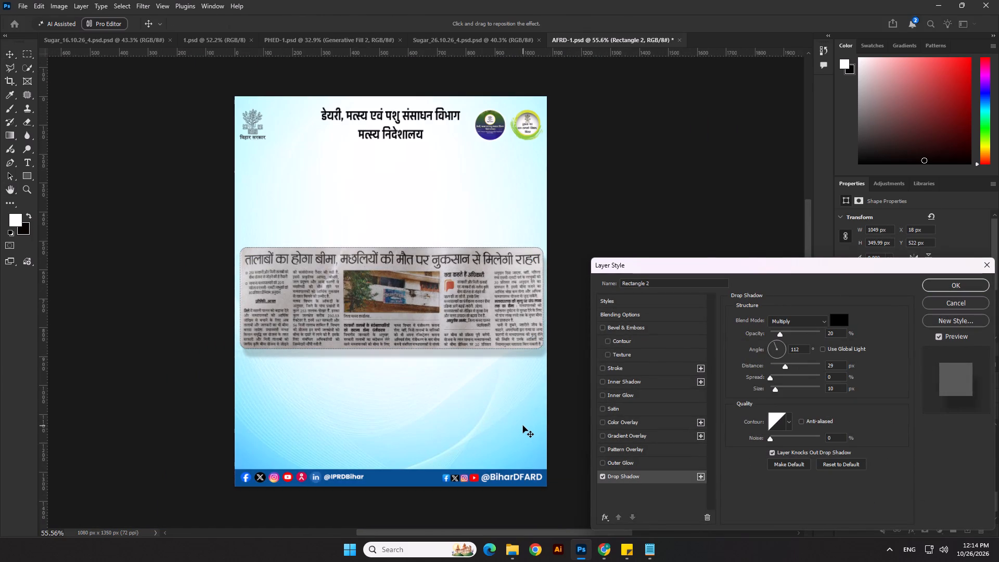
left_click_drag(523, 426, 521, 426)
left_click_drag(521, 426, 523, 427)
left_click(781, 390)
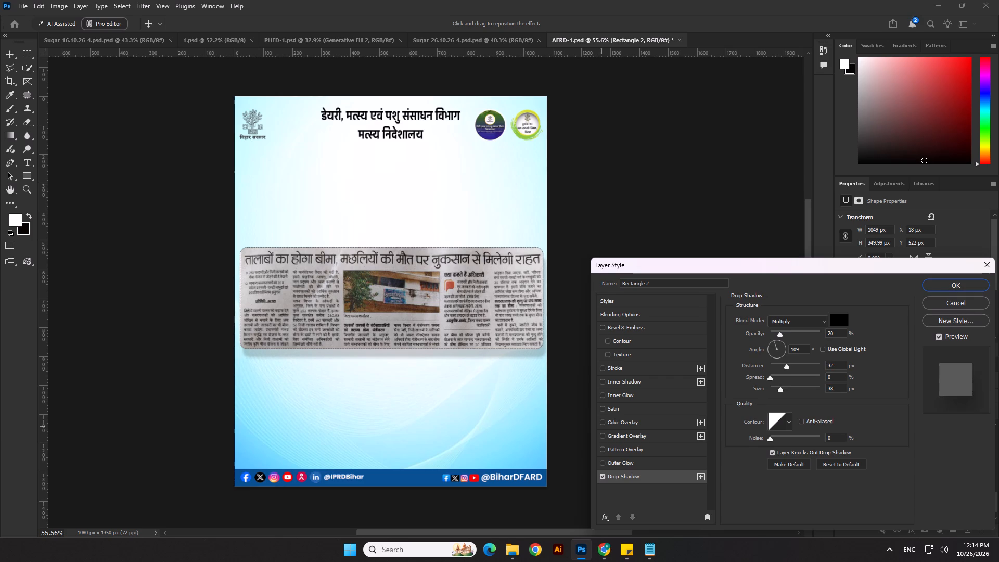
left_click(777, 389)
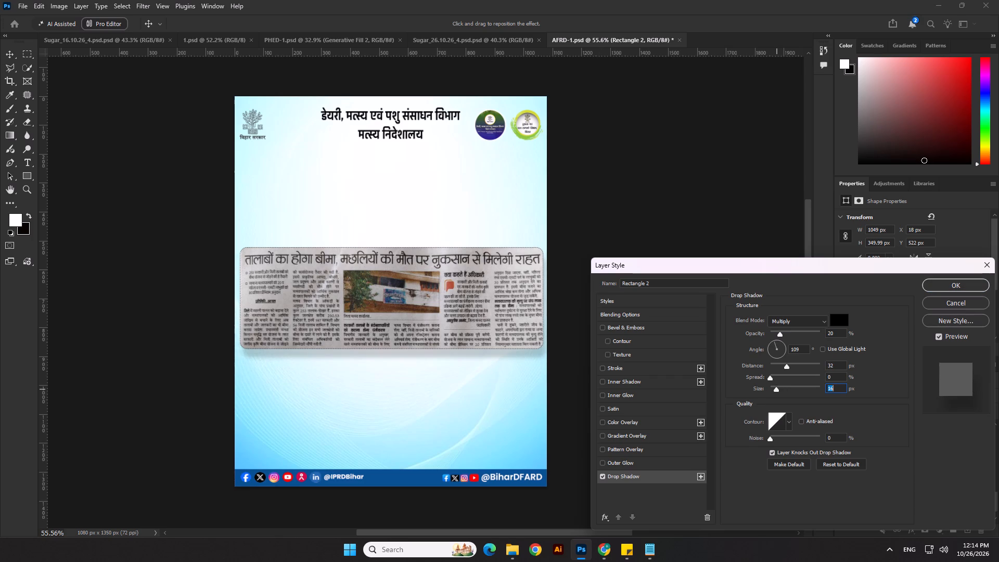
left_click(788, 333)
left_click(784, 335)
left_click(941, 288)
left_click(770, 352)
Apply Selective Color to the newspaper clipping layer with Black at +4% for Neutrals and -57% for Whites.
left_click(448, 298)
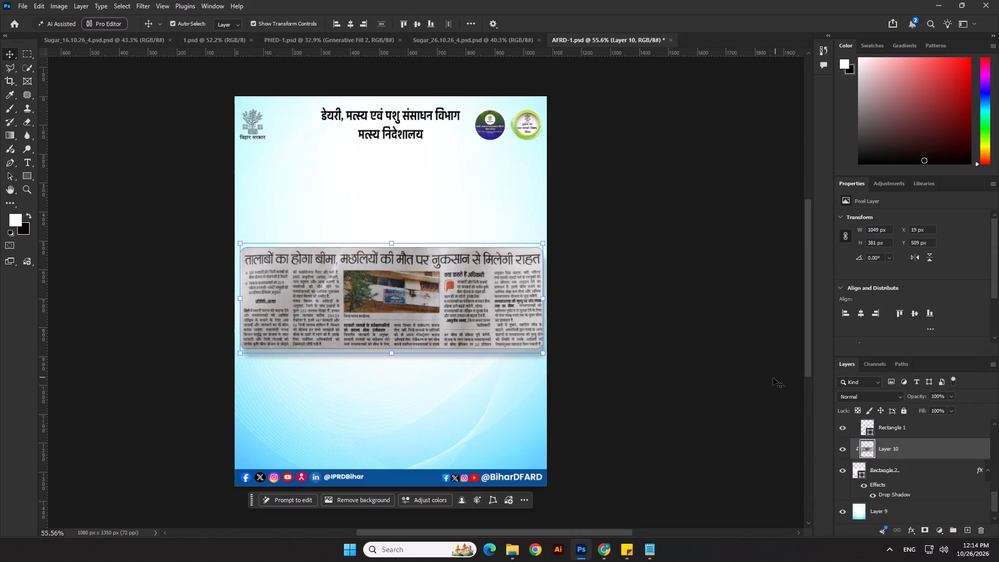
left_click(129, 8)
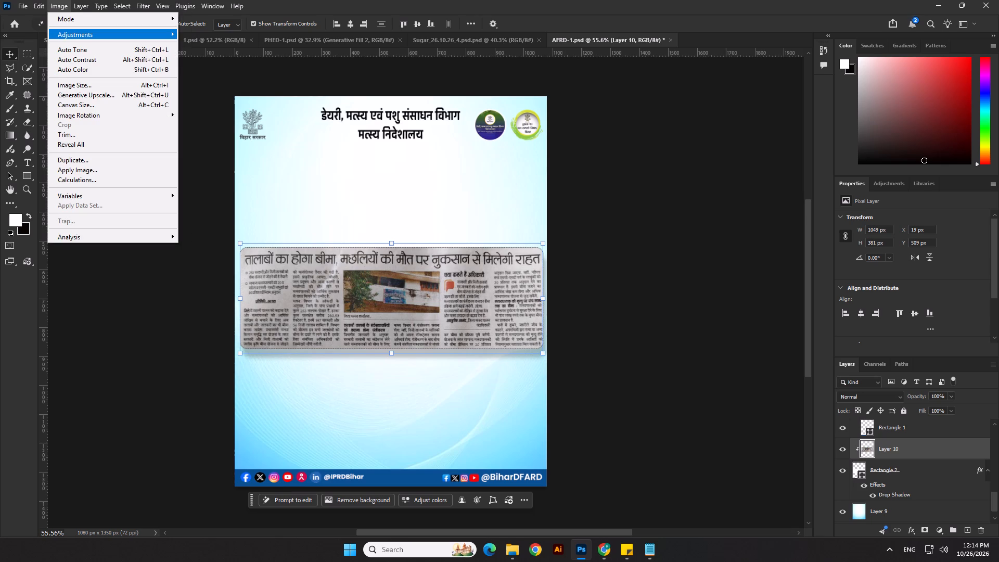
left_click(218, 194)
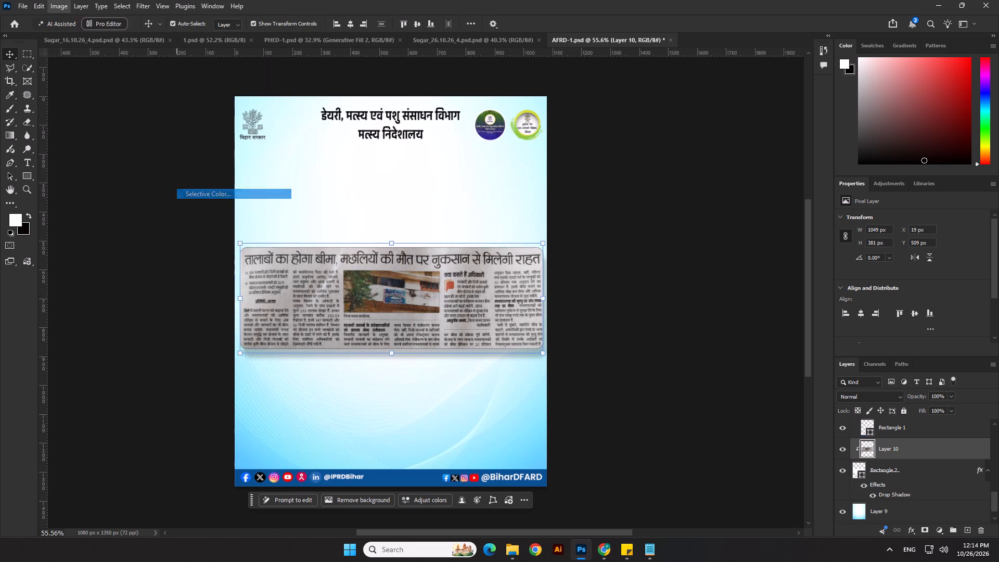
left_click(524, 218)
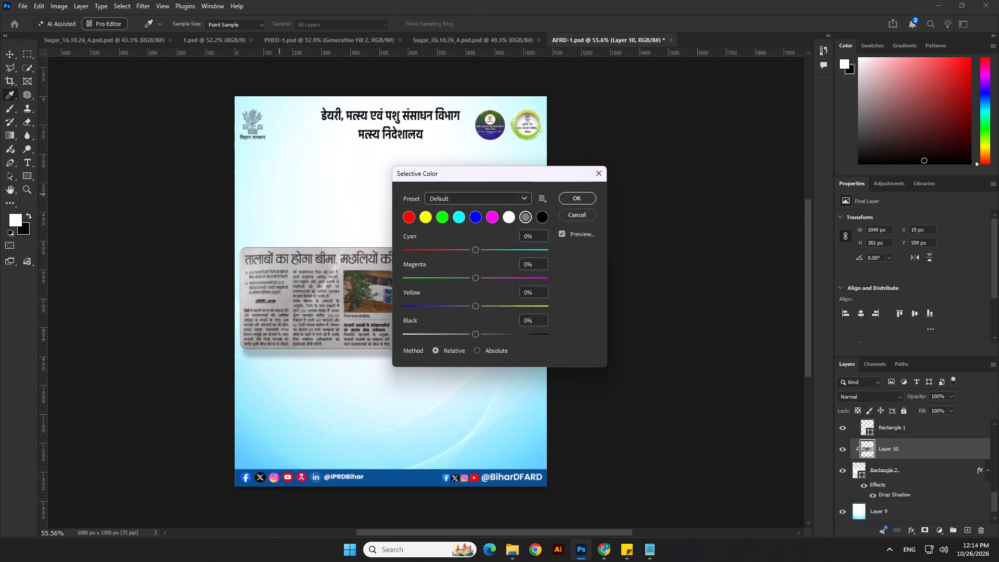
left_click_drag(522, 175, 760, 159)
left_click(715, 316)
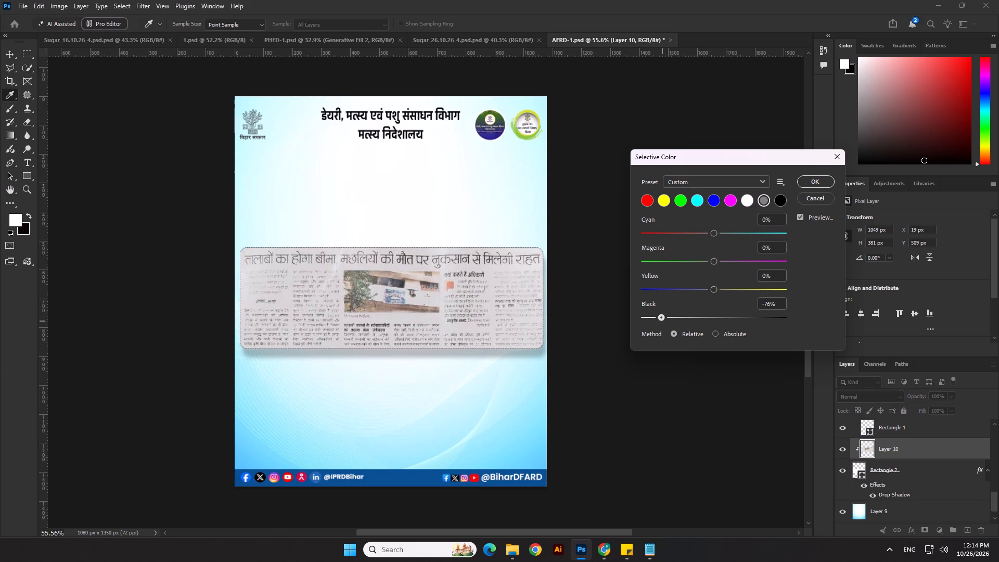
left_click(746, 201)
left_click_drag(713, 318, 686, 319)
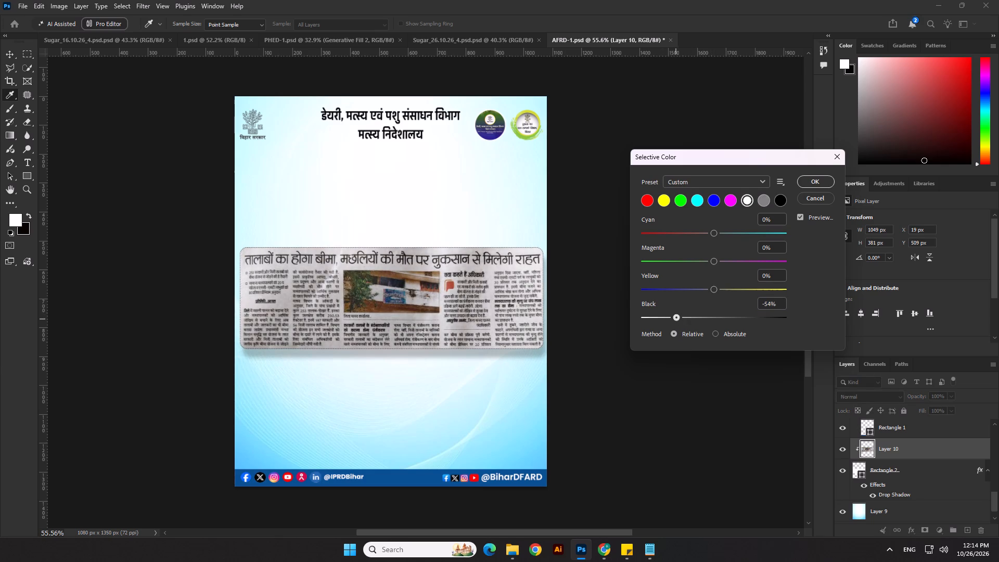
left_click_drag(686, 319, 674, 323)
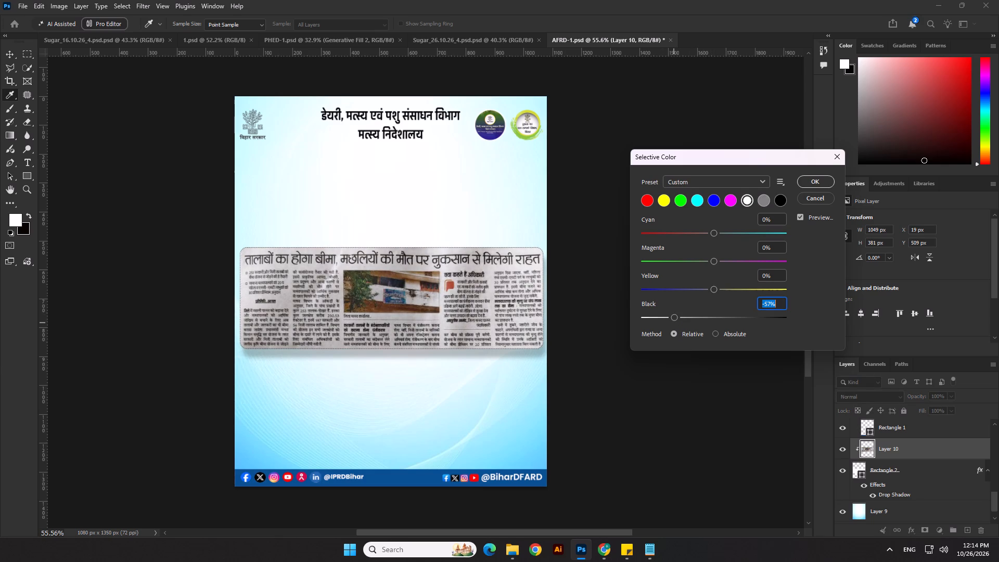
left_click(819, 177)
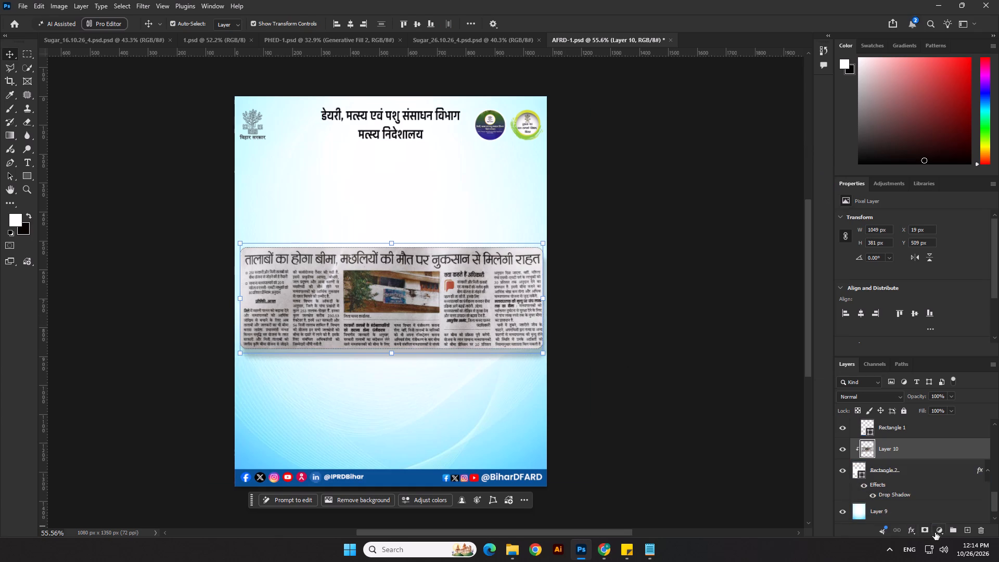
Add a Levels adjustment clipped to the newspaper clipping, with input black at 6 and input white at 235.
left_click(943, 529)
left_click(940, 362)
key("space")
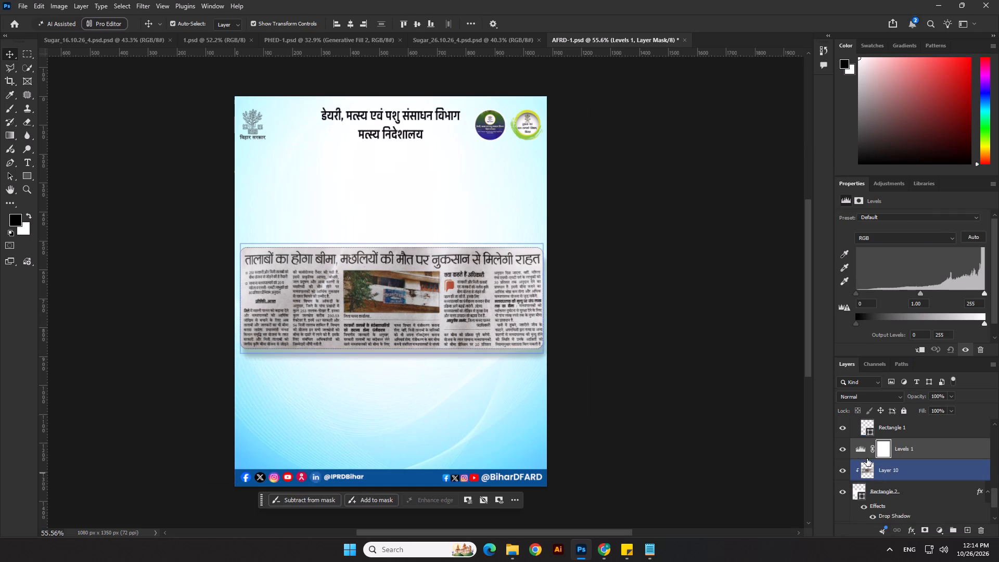
left_click(863, 458, "alt")
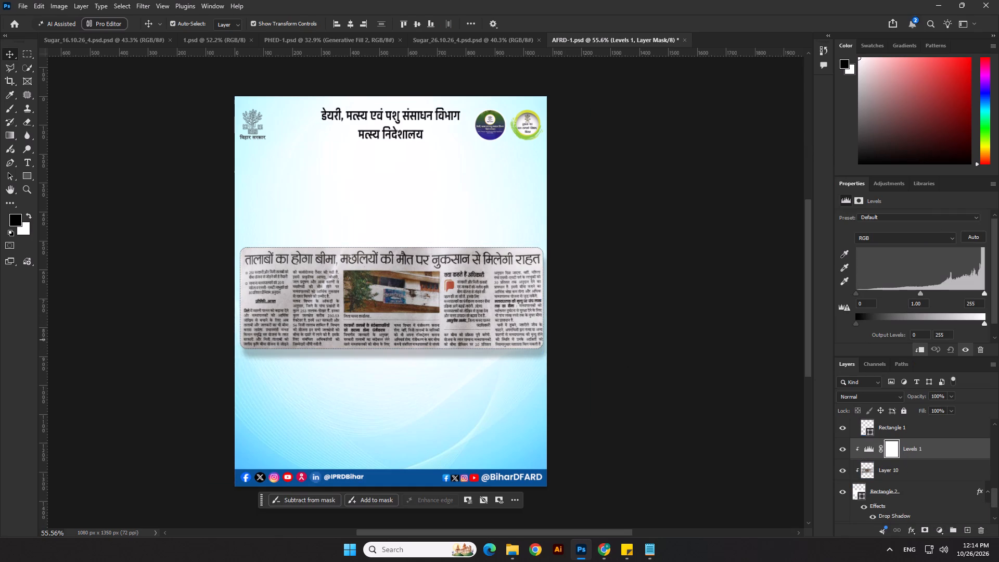
left_click_drag(983, 292, 975, 297)
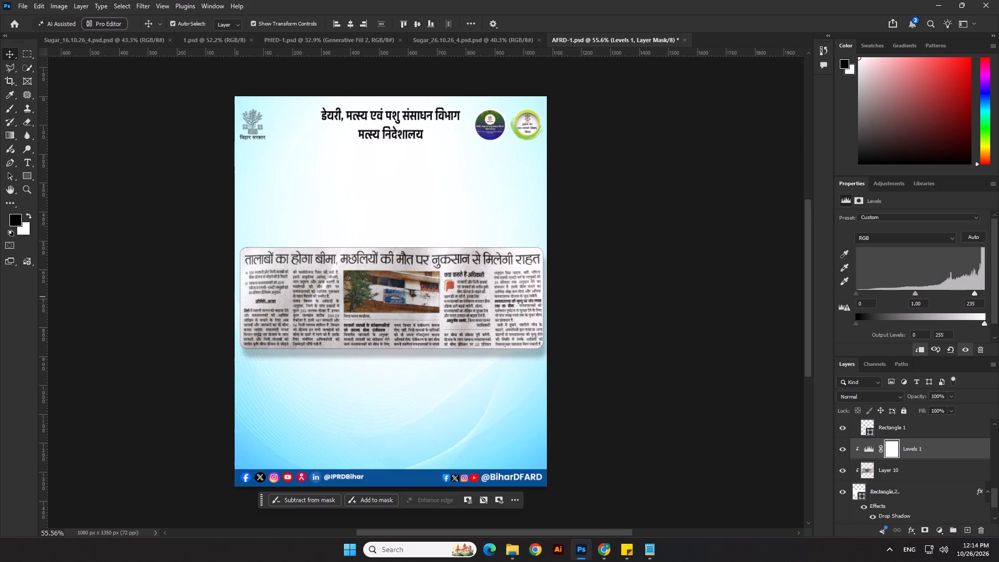
left_click(857, 293)
left_click(693, 341)
scroll(436, 231, "down", 4)
left_click(619, 342)
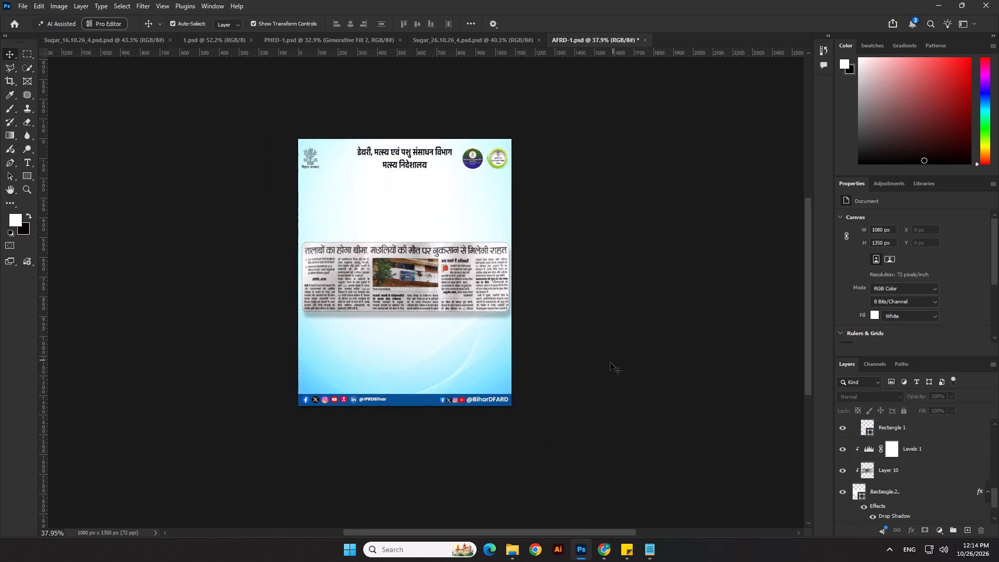
Switch to Notepad with its empty untitled note.
left_click(651, 558)
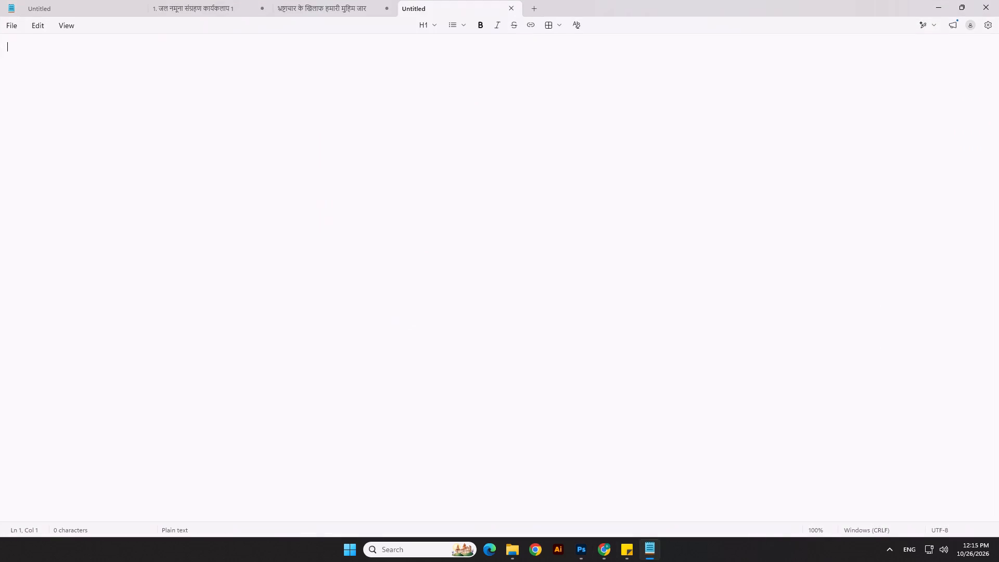